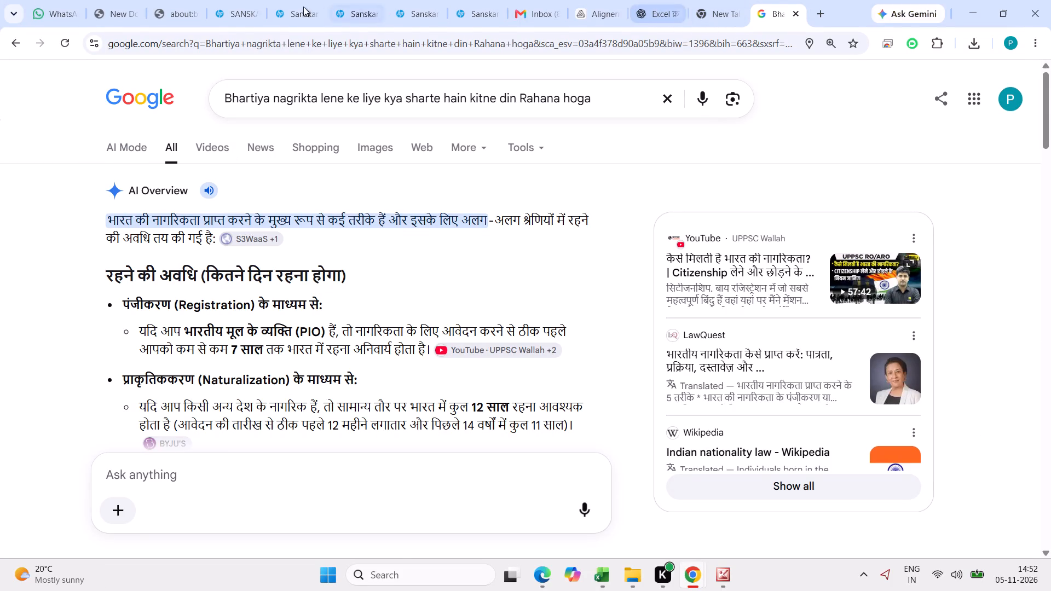
Switch to the Sanskar Academy ERP and open the Add Employee form under Human Resources' Employee Management.
{"action": "left_click", "coordinate": [281, 0]}
{"action": "scroll", "coordinate": [495, 206], "scroll_direction": "up", "scroll_amount": 6}
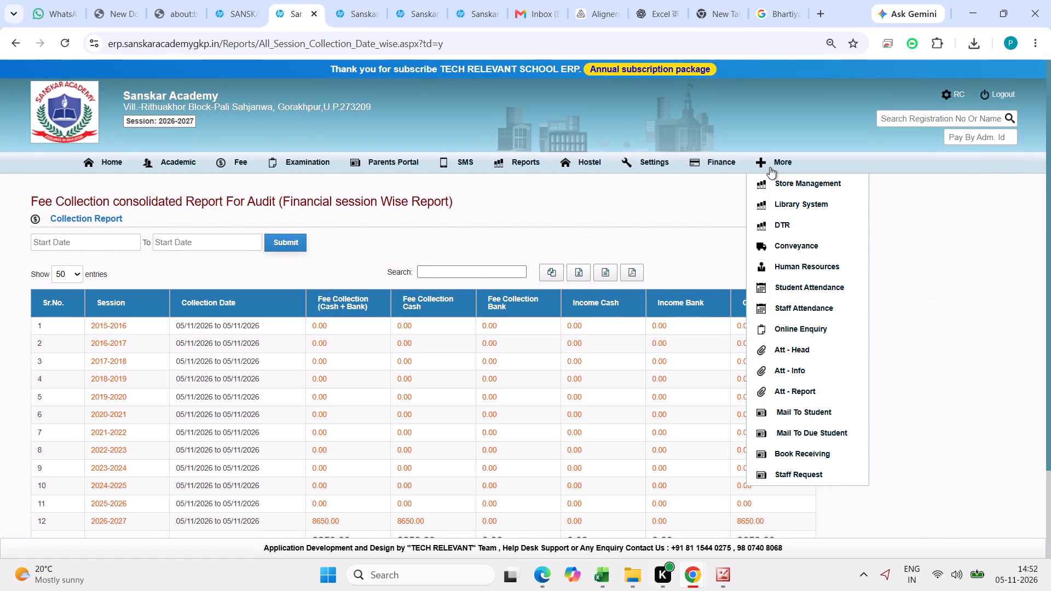
{"action": "left_click", "coordinate": [794, 263]}
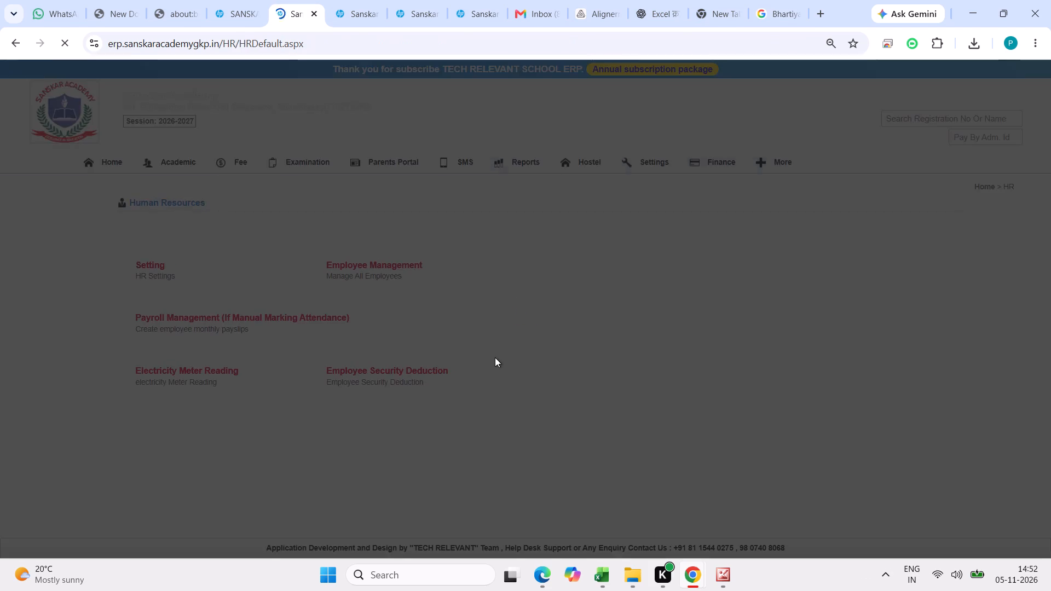
{"action": "left_click", "coordinate": [345, 262]}
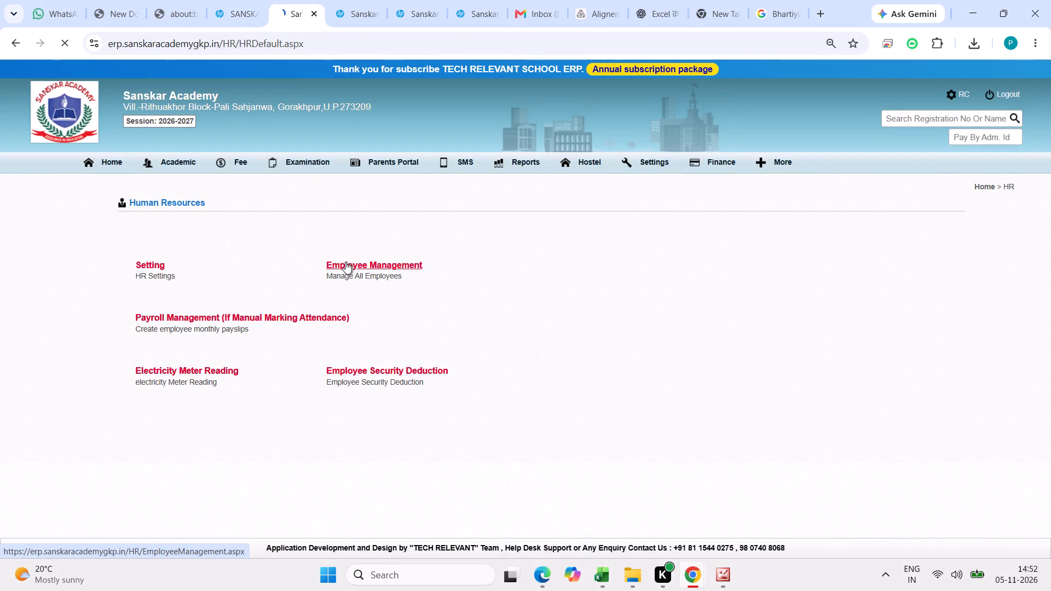
{"action": "left_click", "coordinate": [171, 268]}
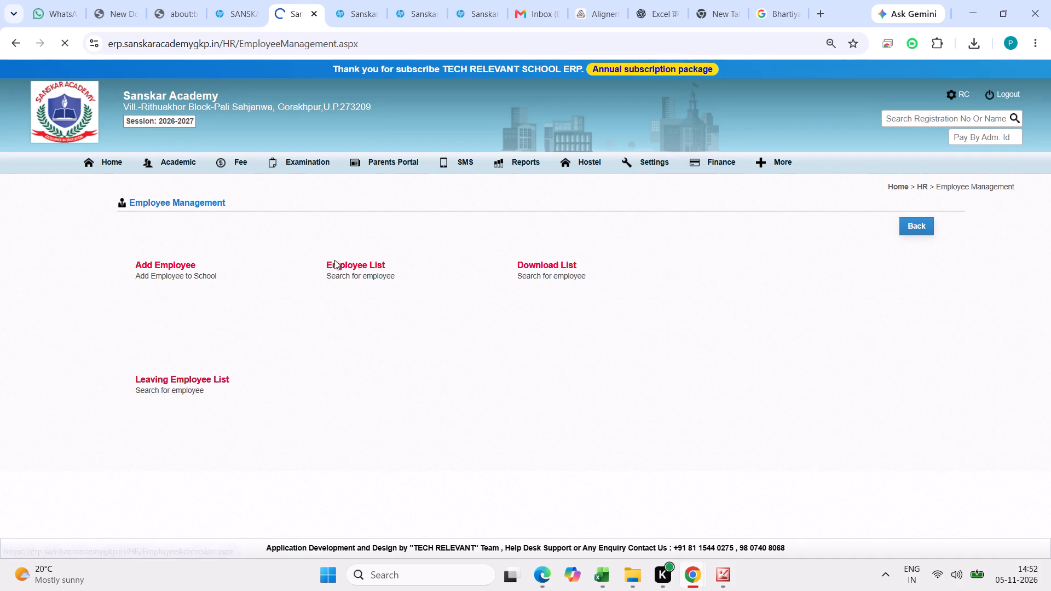
{"action": "left_click", "coordinate": [299, 343]}
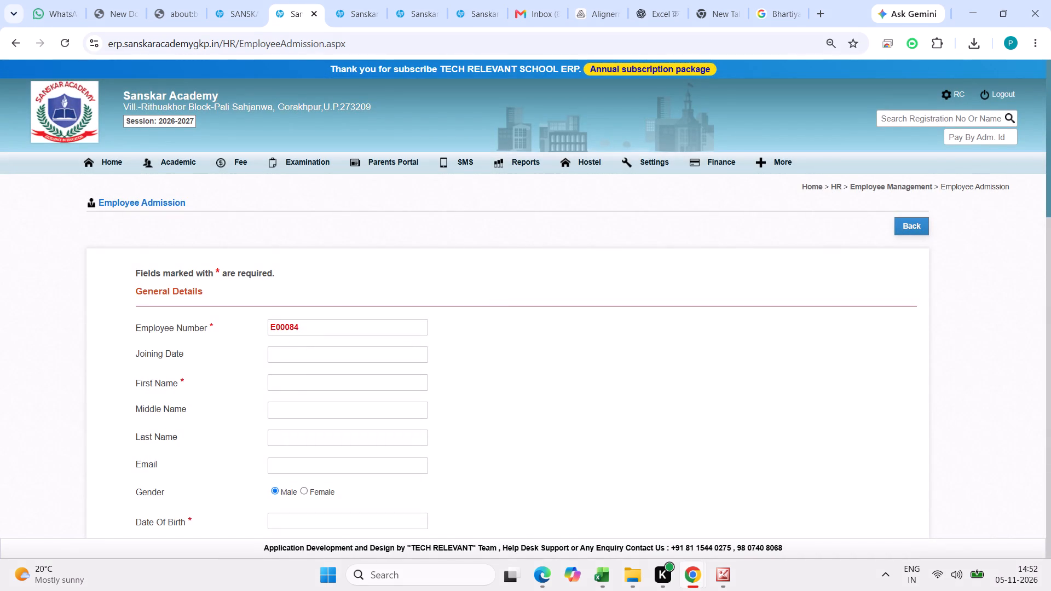
Enter the new employee's full name in the First Name field of the admission form.
{"action": "left_click", "coordinate": [296, 377]}
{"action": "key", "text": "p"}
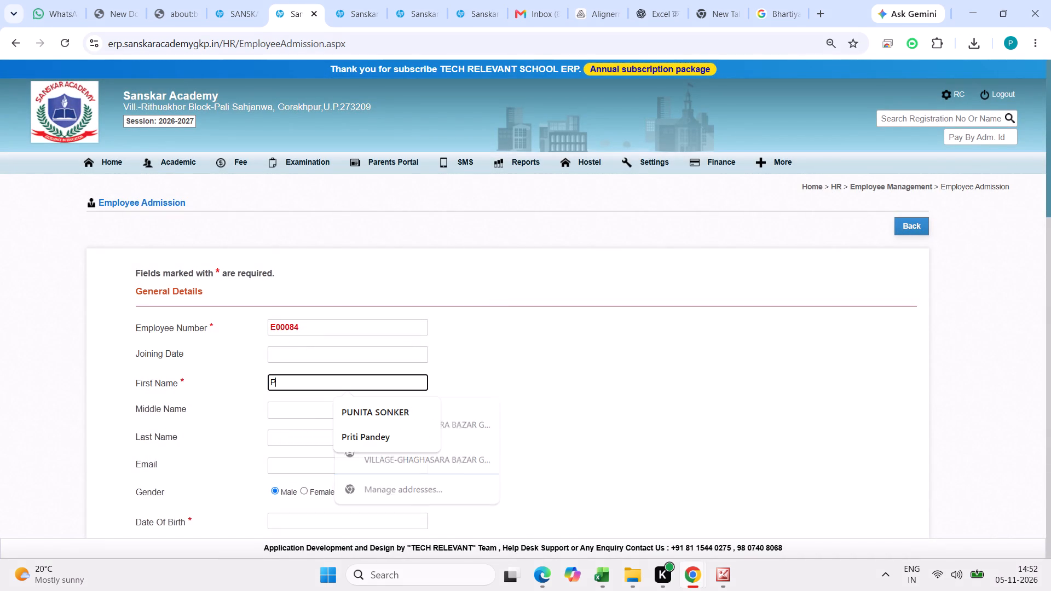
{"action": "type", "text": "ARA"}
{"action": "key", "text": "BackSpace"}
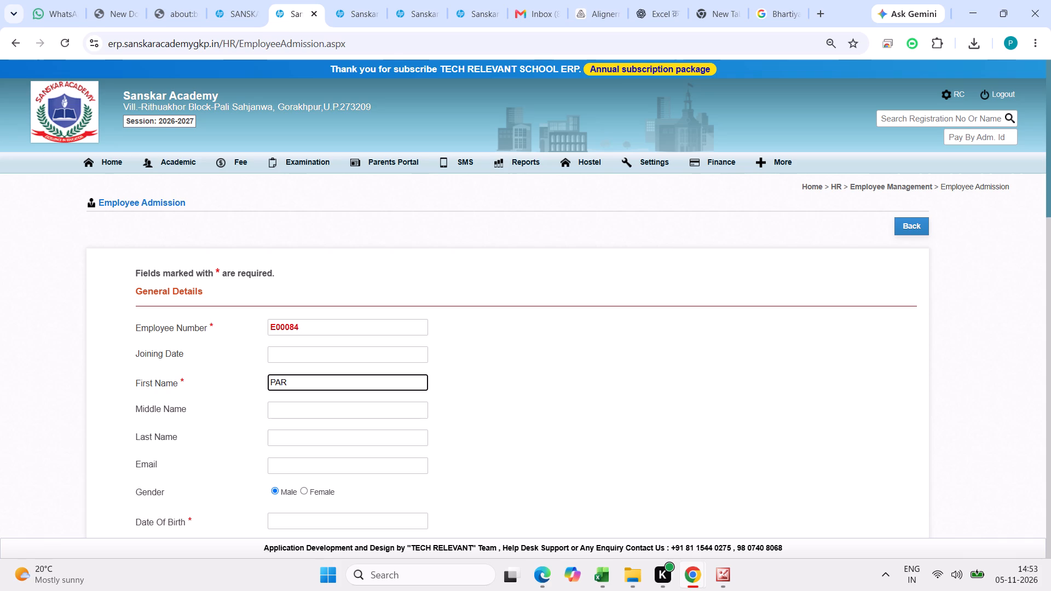
{"action": "scroll", "coordinate": [931, 22], "scroll_direction": "up", "scroll_amount": 6}
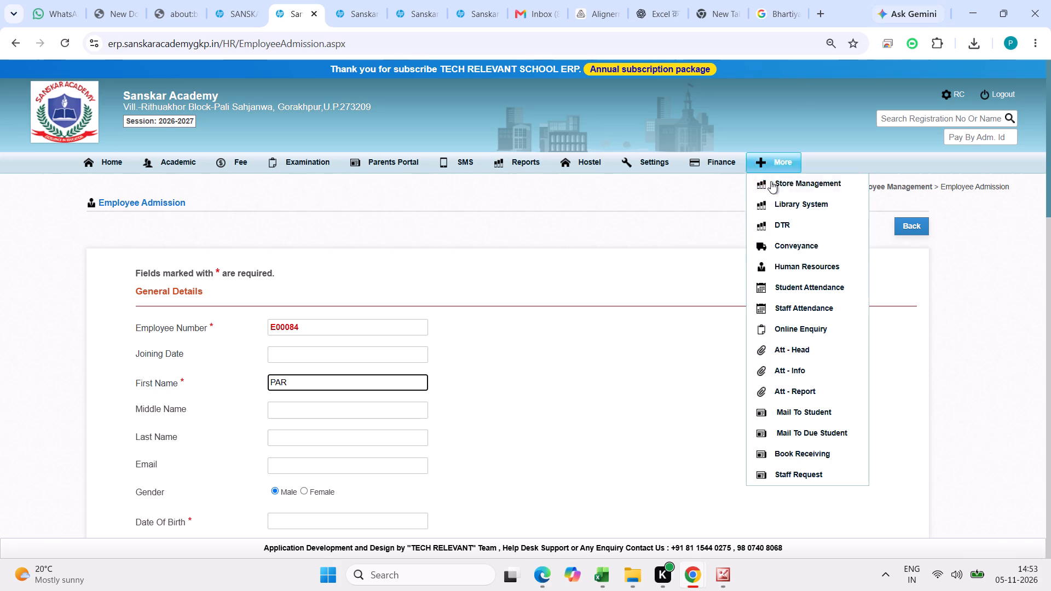
{"action": "left_click", "coordinate": [481, 317]}
{"action": "left_click", "coordinate": [391, 381]}
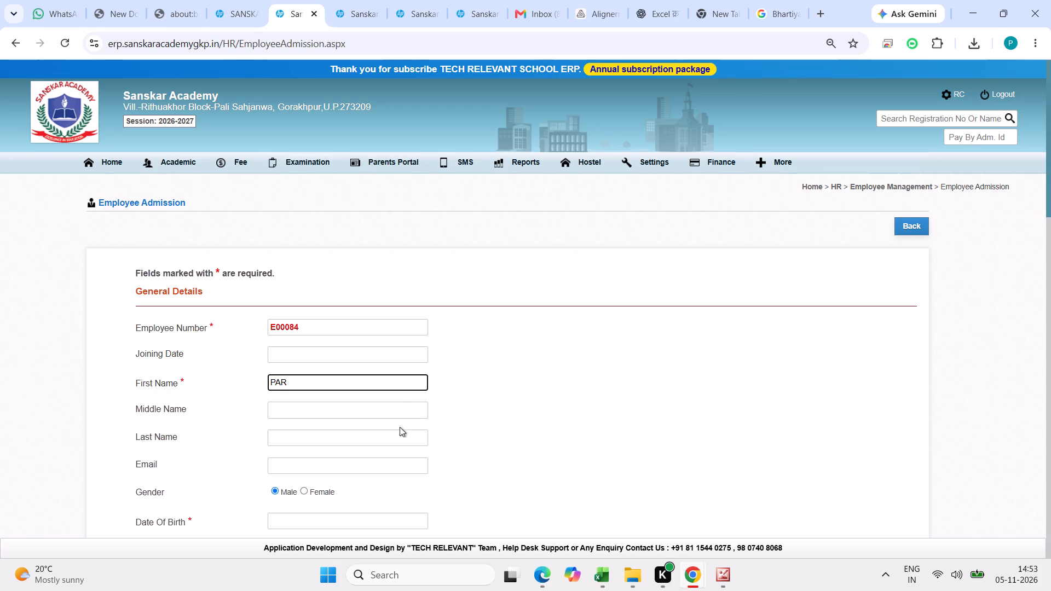
{"action": "scroll", "coordinate": [400, 427], "scroll_direction": "down", "scroll_amount": 2}
{"action": "scroll", "coordinate": [400, 427], "scroll_direction": "up", "scroll_amount": 2}
{"action": "key", "text": "BackSpace"}
{"action": "key", "text": "BackSpace"}
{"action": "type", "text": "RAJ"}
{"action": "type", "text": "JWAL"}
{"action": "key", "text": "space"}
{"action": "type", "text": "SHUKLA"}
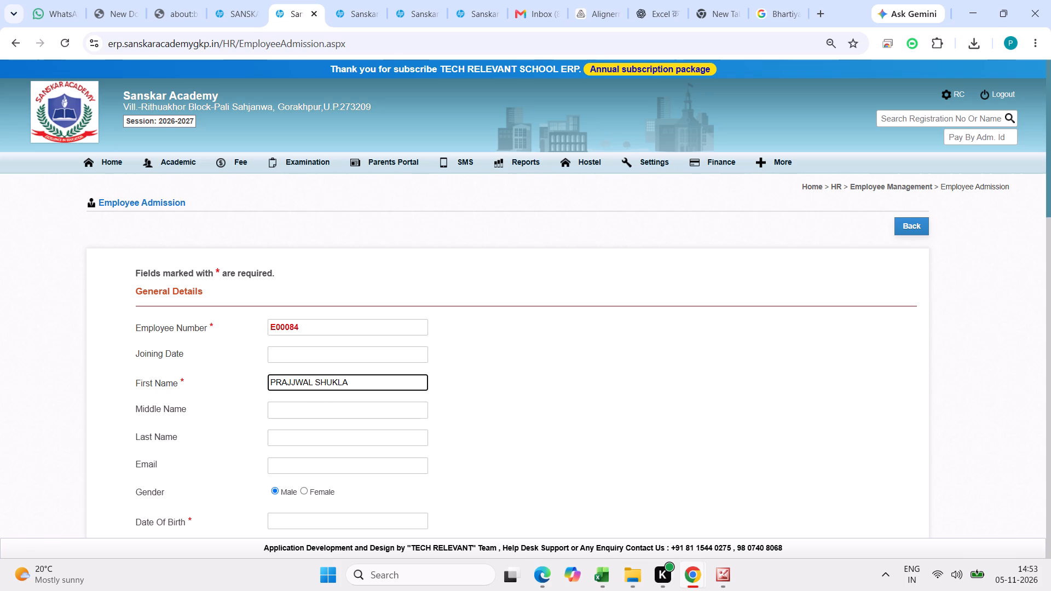
Set the joining date to 01/11/2026 and fill in the employee's date of birth from the first saved suggestion.
{"action": "left_click", "coordinate": [310, 376]}
{"action": "left_click", "coordinate": [313, 361]}
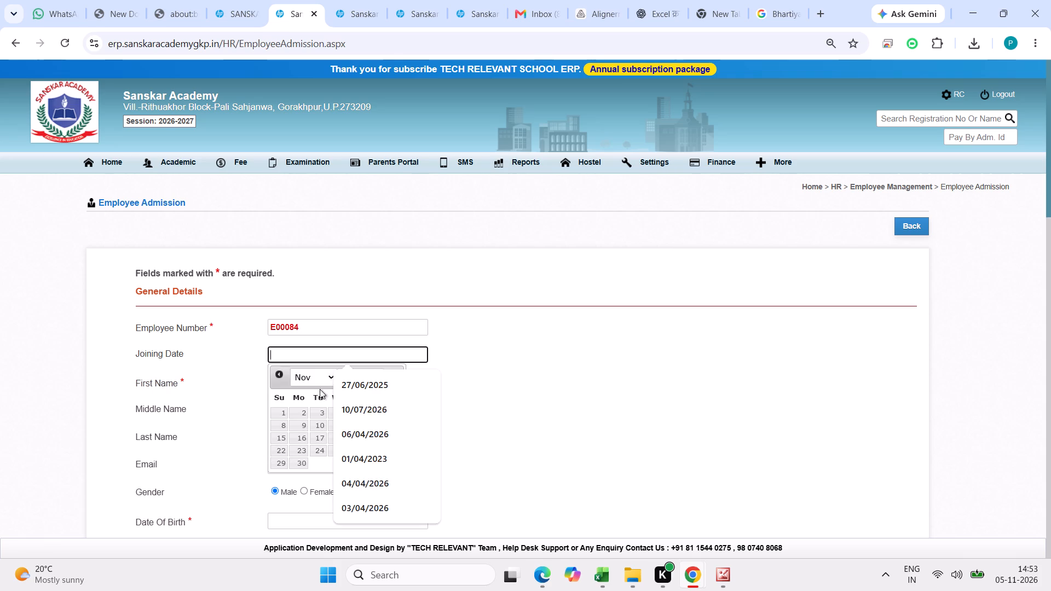
{"action": "left_click", "coordinate": [278, 415]}
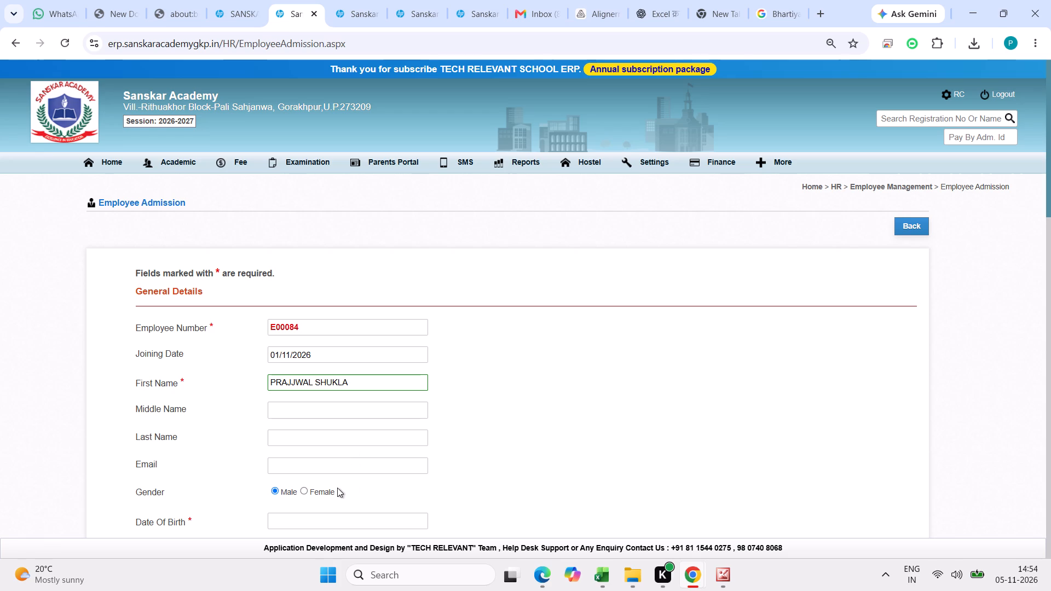
{"action": "scroll", "coordinate": [335, 499], "scroll_direction": "down", "scroll_amount": 2}
{"action": "left_click", "coordinate": [276, 358]}
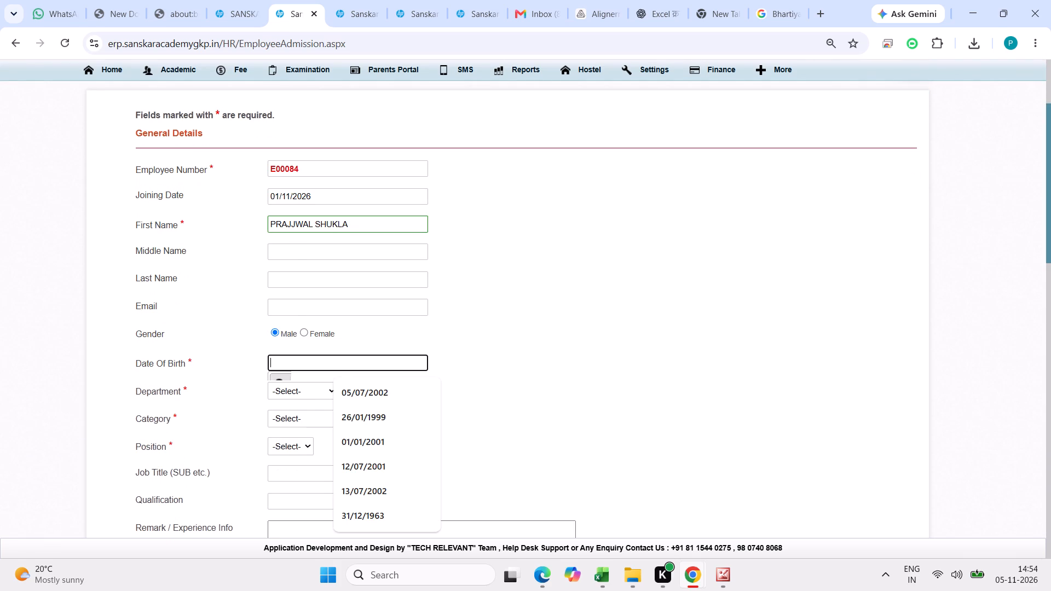
{"action": "left_click", "coordinate": [353, 389]}
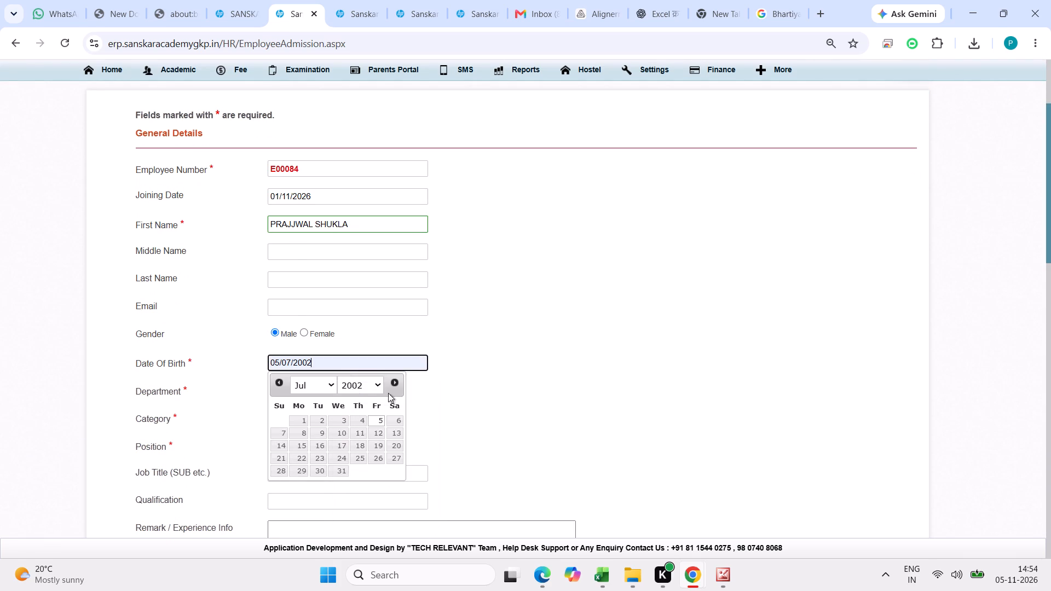
{"action": "left_click", "coordinate": [502, 393]}
Assign the employee to department Teaching, category Teaching staff and position Assistant Teacher.
{"action": "left_click", "coordinate": [269, 401]}
{"action": "left_click", "coordinate": [279, 388]}
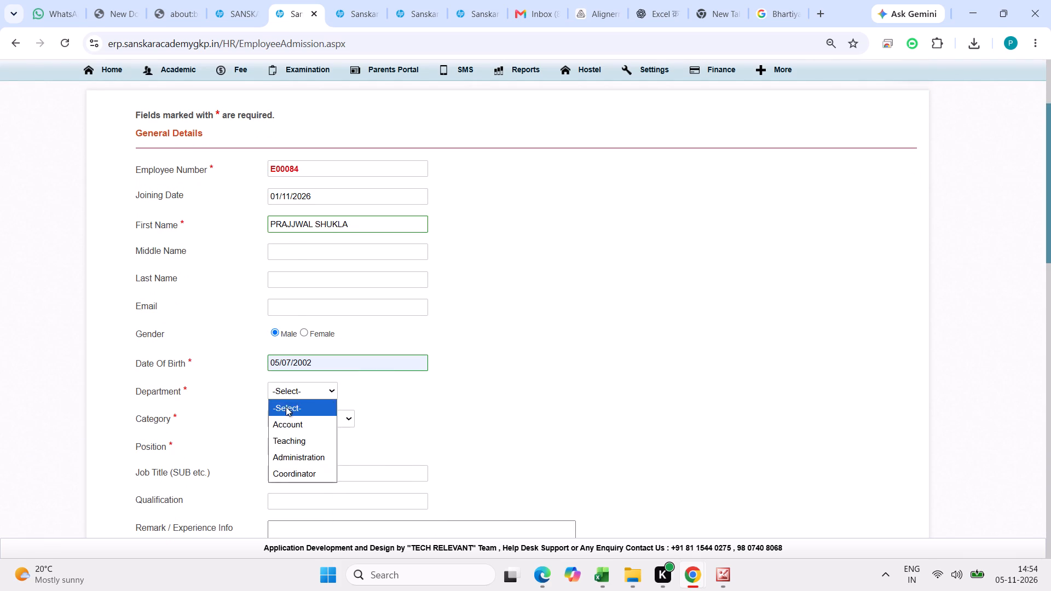
{"action": "left_click", "coordinate": [290, 444]}
{"action": "left_click", "coordinate": [295, 425]}
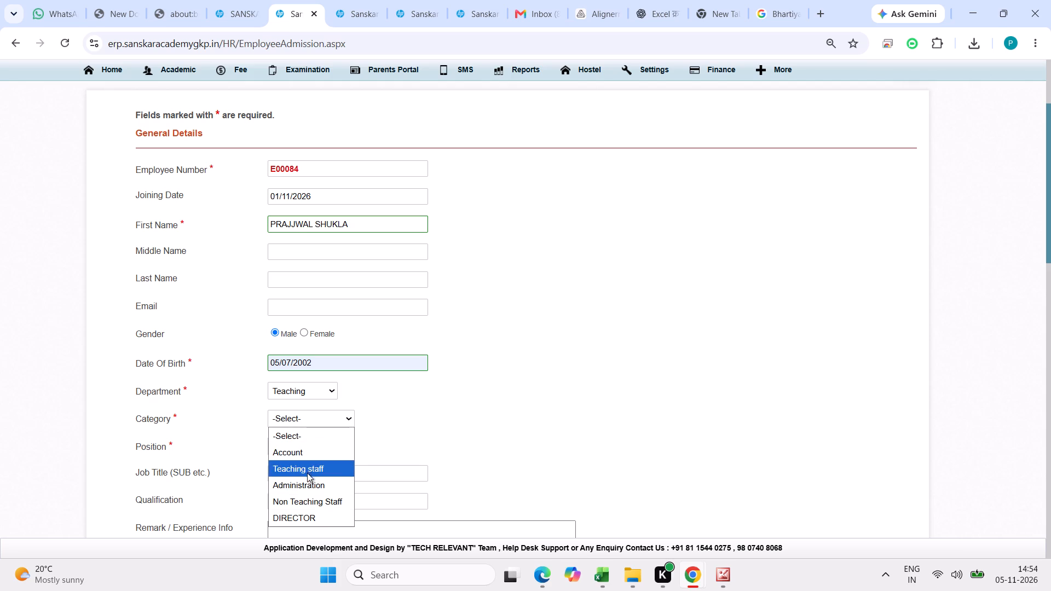
{"action": "left_click", "coordinate": [307, 469]}
{"action": "left_click", "coordinate": [298, 448]}
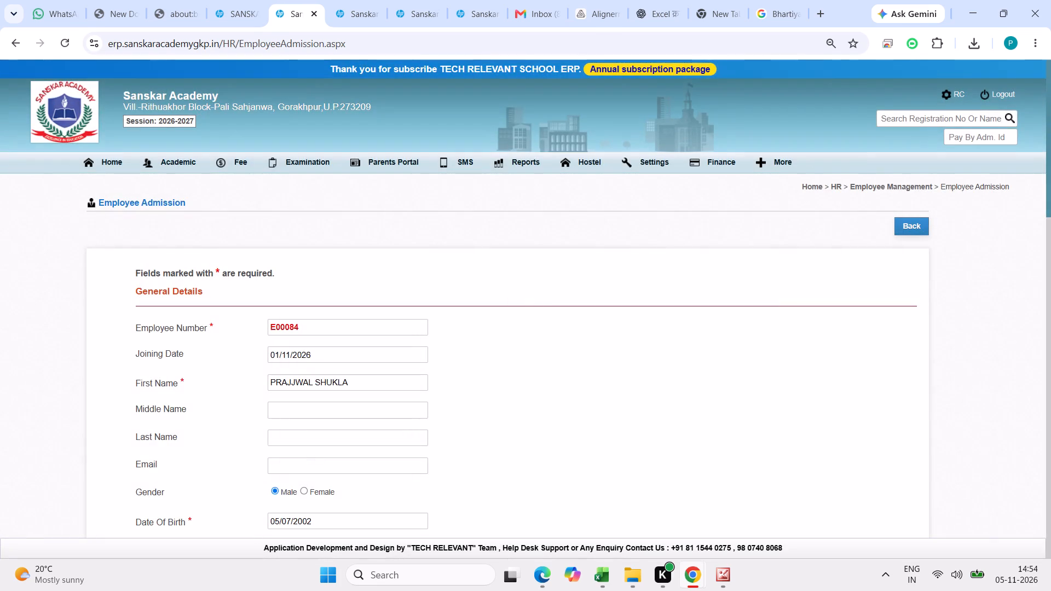
{"action": "scroll", "coordinate": [305, 418], "scroll_direction": "down", "scroll_amount": 1}
{"action": "scroll", "coordinate": [305, 425], "scroll_direction": "up", "scroll_amount": 1}
{"action": "scroll", "coordinate": [293, 457], "scroll_direction": "down", "scroll_amount": 4}
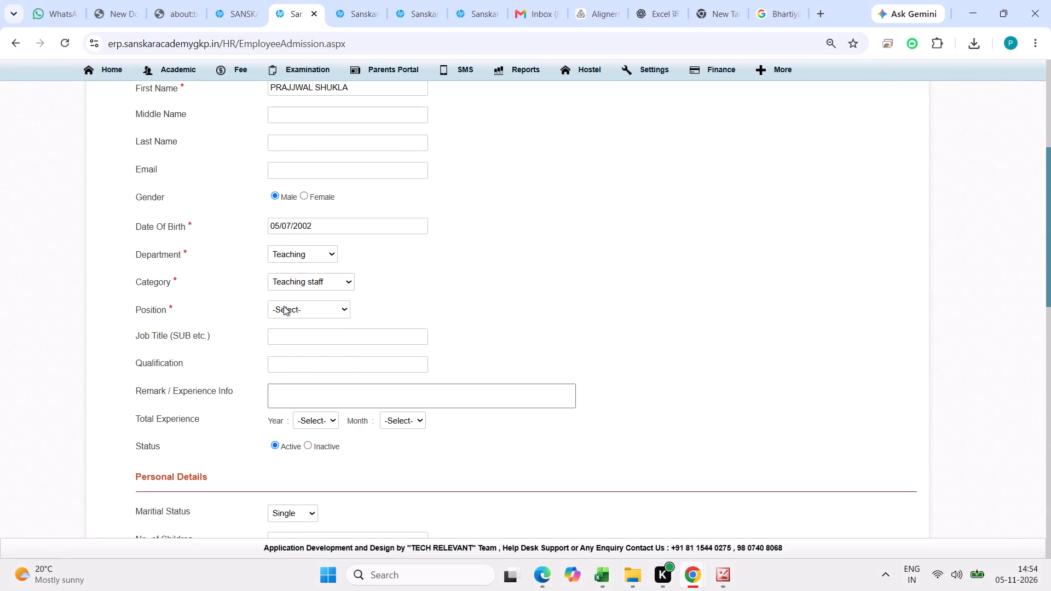
{"action": "left_click", "coordinate": [284, 306]}
{"action": "left_click", "coordinate": [299, 348]}
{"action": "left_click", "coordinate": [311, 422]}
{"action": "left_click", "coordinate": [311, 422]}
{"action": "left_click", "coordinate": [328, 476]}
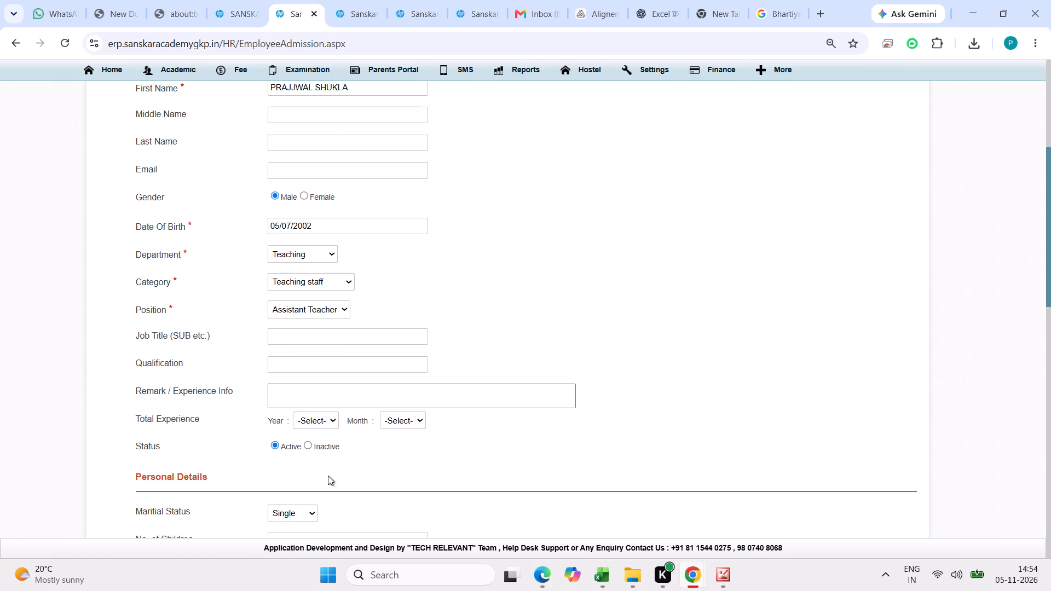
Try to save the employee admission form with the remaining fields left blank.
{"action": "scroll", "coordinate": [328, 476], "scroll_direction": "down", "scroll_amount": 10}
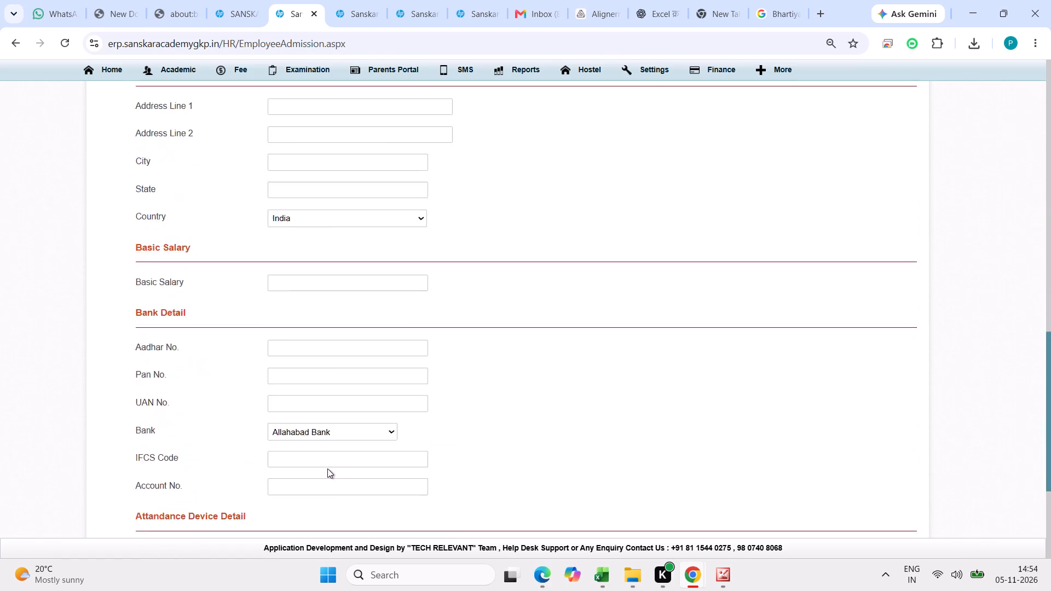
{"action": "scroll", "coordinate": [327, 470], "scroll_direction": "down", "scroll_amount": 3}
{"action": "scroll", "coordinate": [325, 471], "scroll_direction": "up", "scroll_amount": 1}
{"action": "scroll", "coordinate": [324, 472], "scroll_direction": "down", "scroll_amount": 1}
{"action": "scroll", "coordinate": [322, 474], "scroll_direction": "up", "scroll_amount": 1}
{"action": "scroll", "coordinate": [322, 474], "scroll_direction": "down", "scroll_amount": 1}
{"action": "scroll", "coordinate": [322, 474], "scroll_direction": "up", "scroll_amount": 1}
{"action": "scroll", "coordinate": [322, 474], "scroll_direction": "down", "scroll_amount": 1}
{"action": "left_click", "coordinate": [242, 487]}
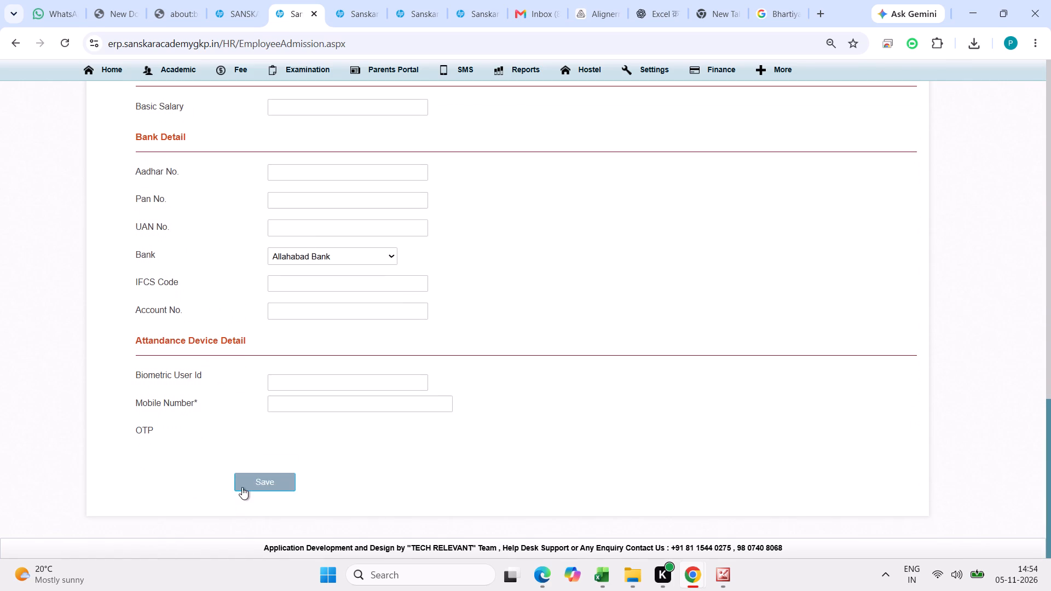
Set the employee's basic salary to 10000.
{"action": "scroll", "coordinate": [244, 483], "scroll_direction": "up", "scroll_amount": 2}
{"action": "scroll", "coordinate": [244, 483], "scroll_direction": "down", "scroll_amount": 1}
{"action": "scroll", "coordinate": [245, 483], "scroll_direction": "up", "scroll_amount": 14}
{"action": "scroll", "coordinate": [259, 464], "scroll_direction": "down", "scroll_amount": 1}
{"action": "scroll", "coordinate": [259, 464], "scroll_direction": "up", "scroll_amount": 6}
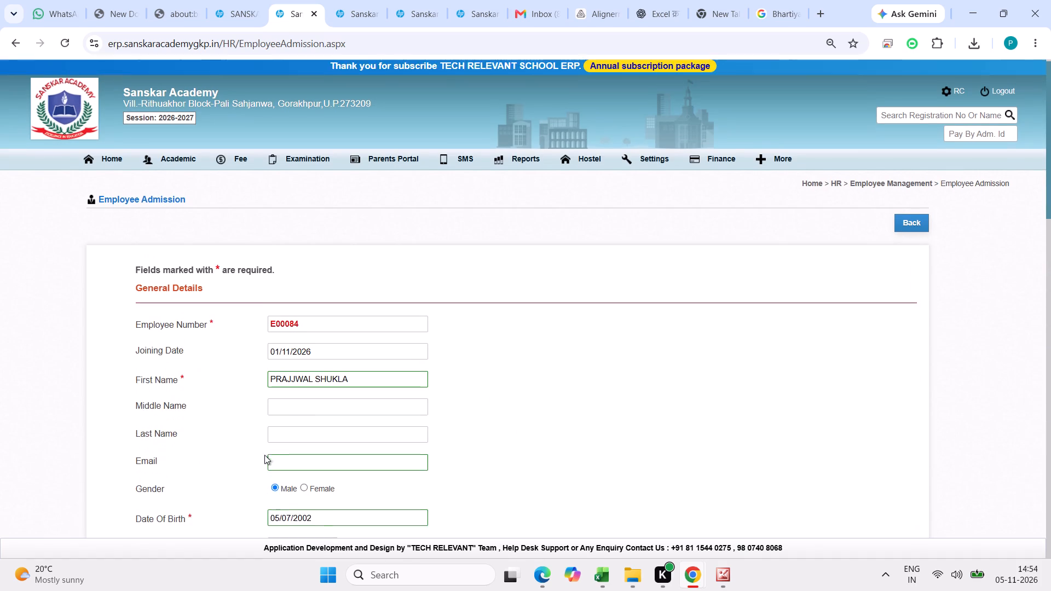
{"action": "scroll", "coordinate": [273, 451], "scroll_direction": "up", "scroll_amount": 3}
{"action": "scroll", "coordinate": [287, 444], "scroll_direction": "down", "scroll_amount": 1}
{"action": "scroll", "coordinate": [288, 443], "scroll_direction": "up", "scroll_amount": 1}
{"action": "scroll", "coordinate": [289, 443], "scroll_direction": "down", "scroll_amount": 3}
{"action": "scroll", "coordinate": [294, 443], "scroll_direction": "up", "scroll_amount": 1}
{"action": "scroll", "coordinate": [294, 443], "scroll_direction": "down", "scroll_amount": 8}
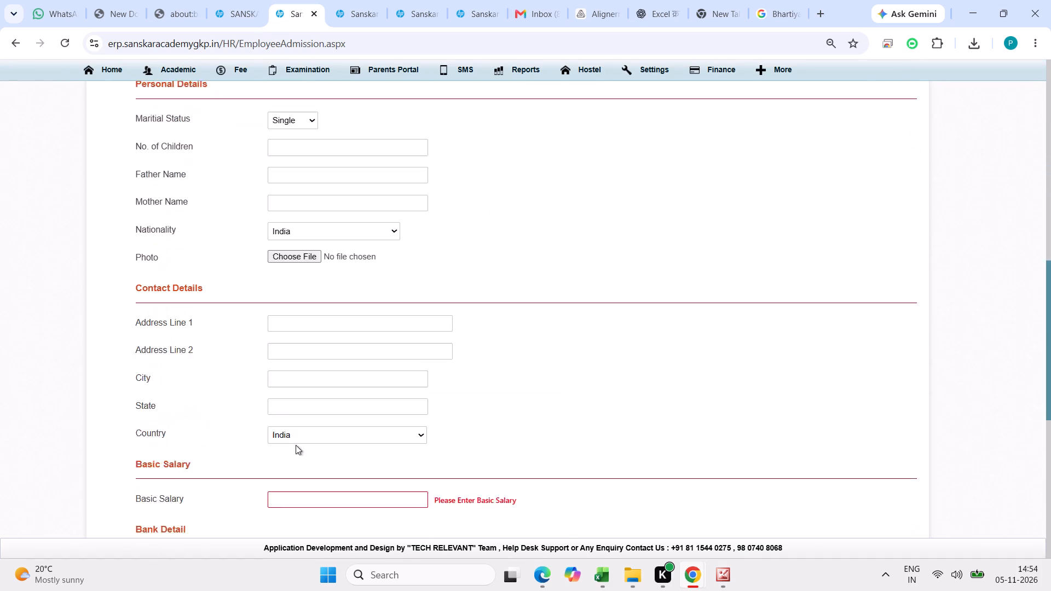
{"action": "scroll", "coordinate": [296, 445], "scroll_direction": "down", "scroll_amount": 3}
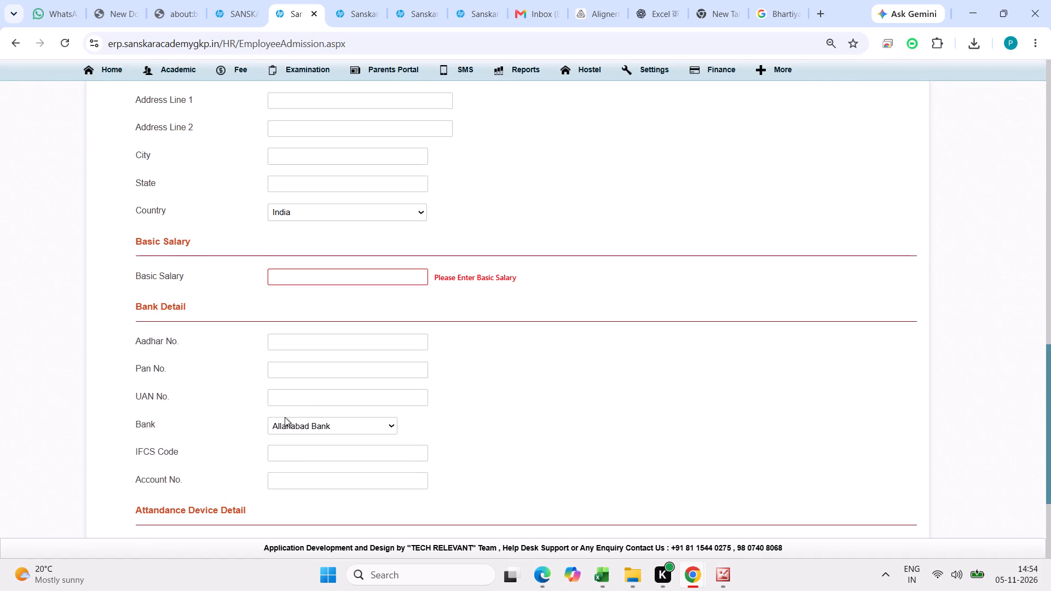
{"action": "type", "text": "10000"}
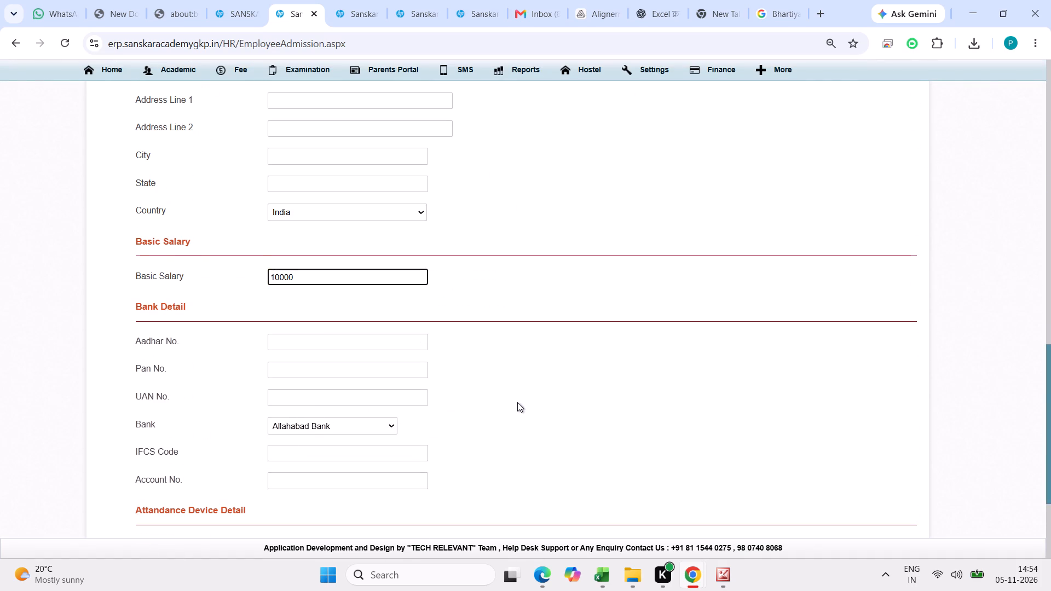
{"action": "left_click", "coordinate": [517, 402]}
Save the new employee's admission record.
{"action": "scroll", "coordinate": [481, 439], "scroll_direction": "down", "scroll_amount": 3}
{"action": "scroll", "coordinate": [304, 478], "scroll_direction": "down", "scroll_amount": 2}
{"action": "left_click", "coordinate": [281, 482]}
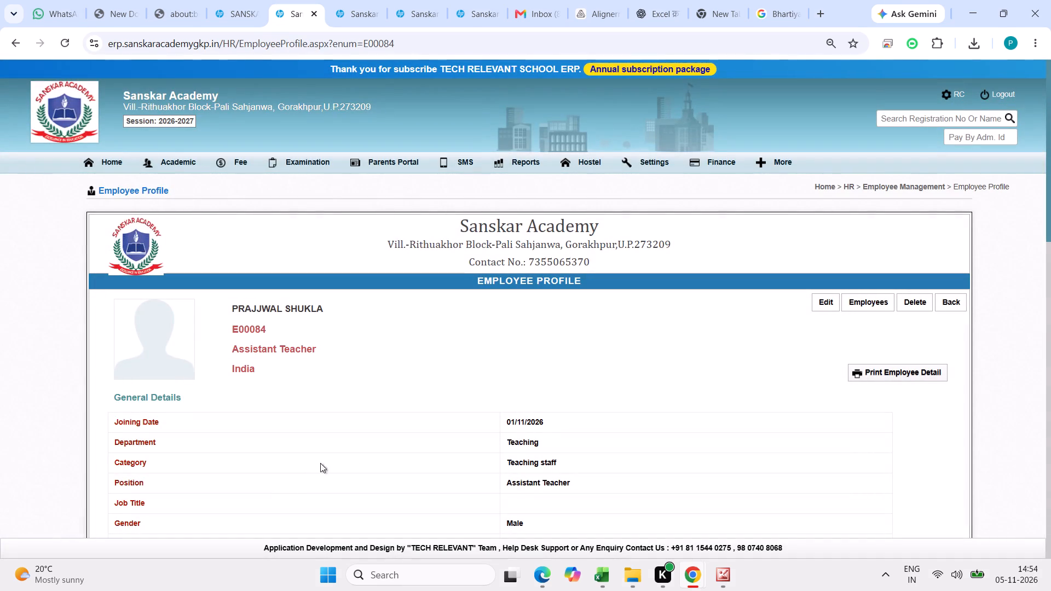
Review the general, personal and remaining details on the saved employee's profile.
{"action": "scroll", "coordinate": [582, 424], "scroll_direction": "down", "scroll_amount": 2}
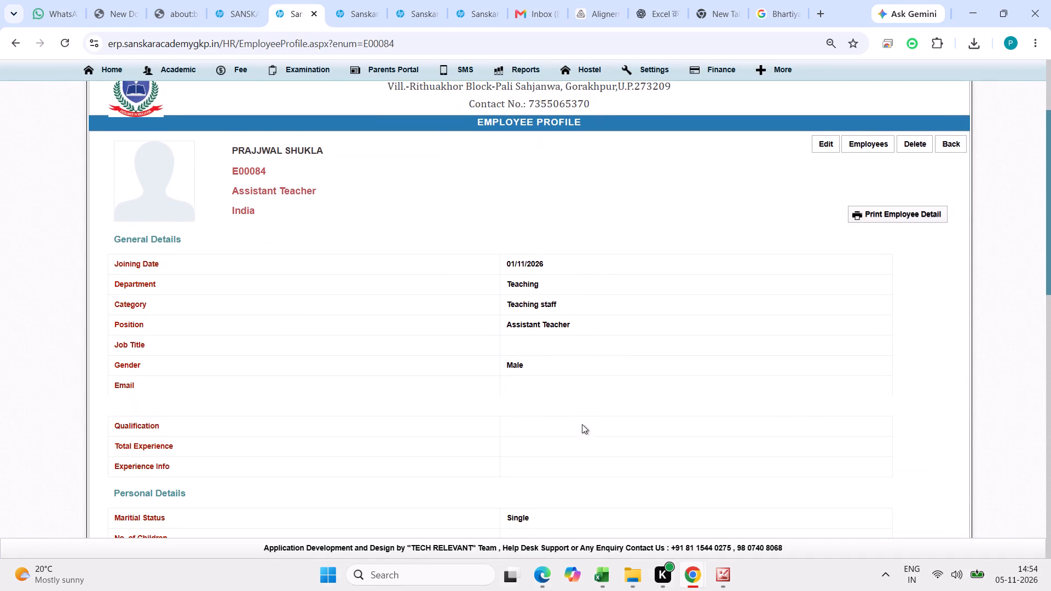
{"action": "scroll", "coordinate": [582, 424], "scroll_direction": "down", "scroll_amount": 1}
{"action": "scroll", "coordinate": [582, 424], "scroll_direction": "up", "scroll_amount": 1}
{"action": "scroll", "coordinate": [582, 424], "scroll_direction": "down", "scroll_amount": 7}
{"action": "scroll", "coordinate": [583, 424], "scroll_direction": "up", "scroll_amount": 3}
{"action": "scroll", "coordinate": [583, 424], "scroll_direction": "down", "scroll_amount": 1}
{"action": "scroll", "coordinate": [583, 424], "scroll_direction": "up", "scroll_amount": 3}
{"action": "scroll", "coordinate": [591, 424], "scroll_direction": "down", "scroll_amount": 1}
{"action": "scroll", "coordinate": [591, 424], "scroll_direction": "up", "scroll_amount": 8}
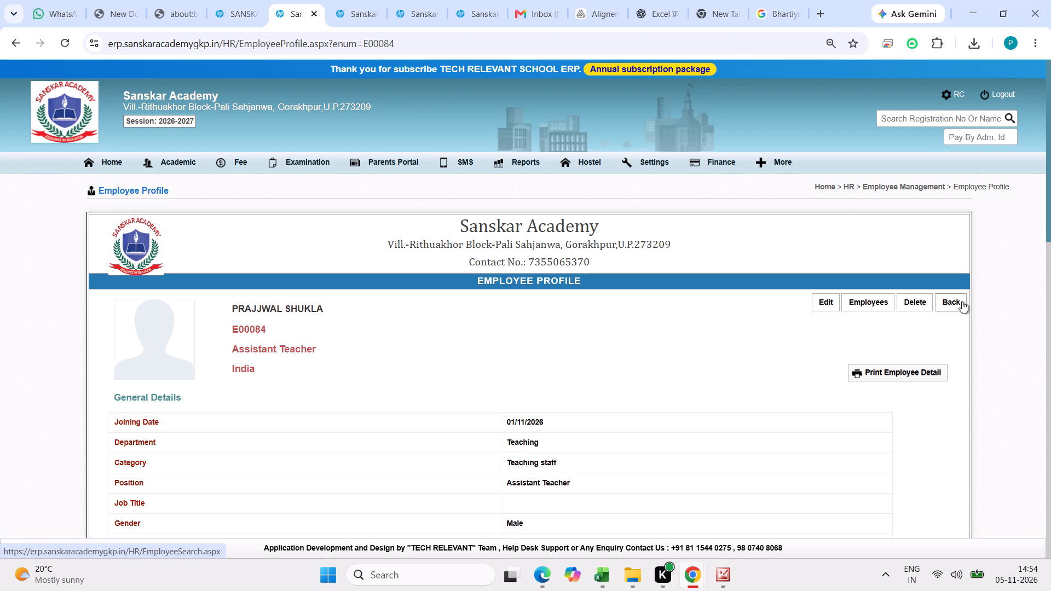
Return from the profile to Employee Management and open a fresh Add Employee form for another employee.
{"action": "left_click", "coordinate": [963, 300]}
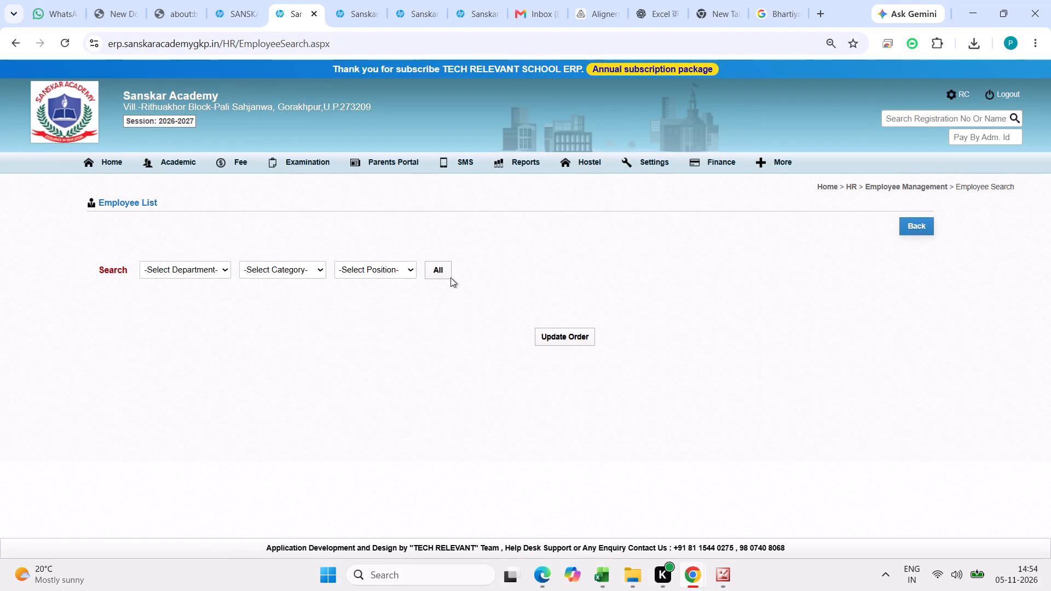
{"action": "left_click", "coordinate": [921, 222]}
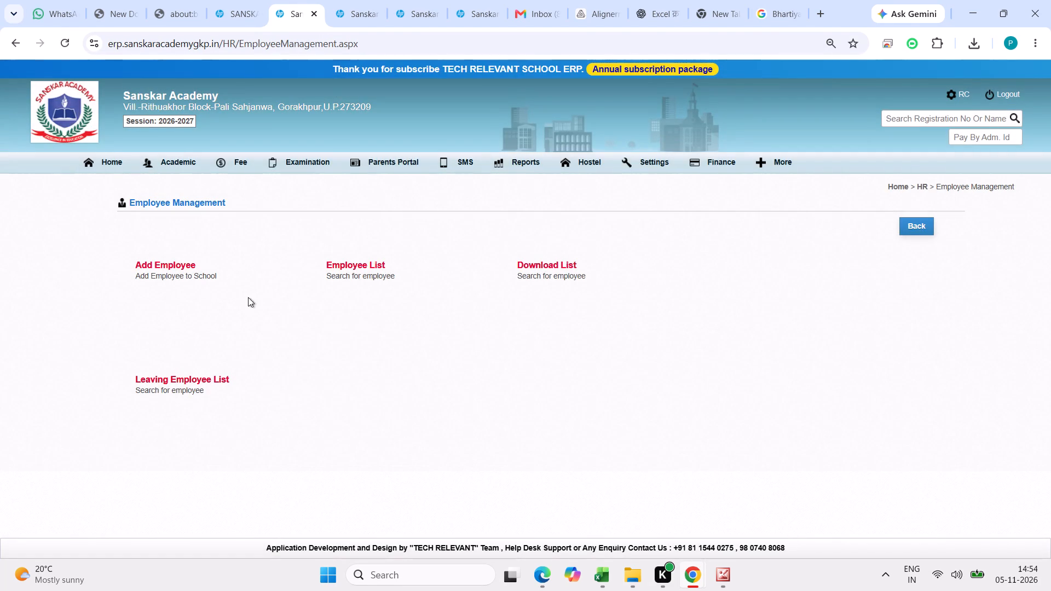
{"action": "left_click", "coordinate": [169, 258]}
{"action": "left_click", "coordinate": [172, 270]}
{"action": "left_click", "coordinate": [177, 257]}
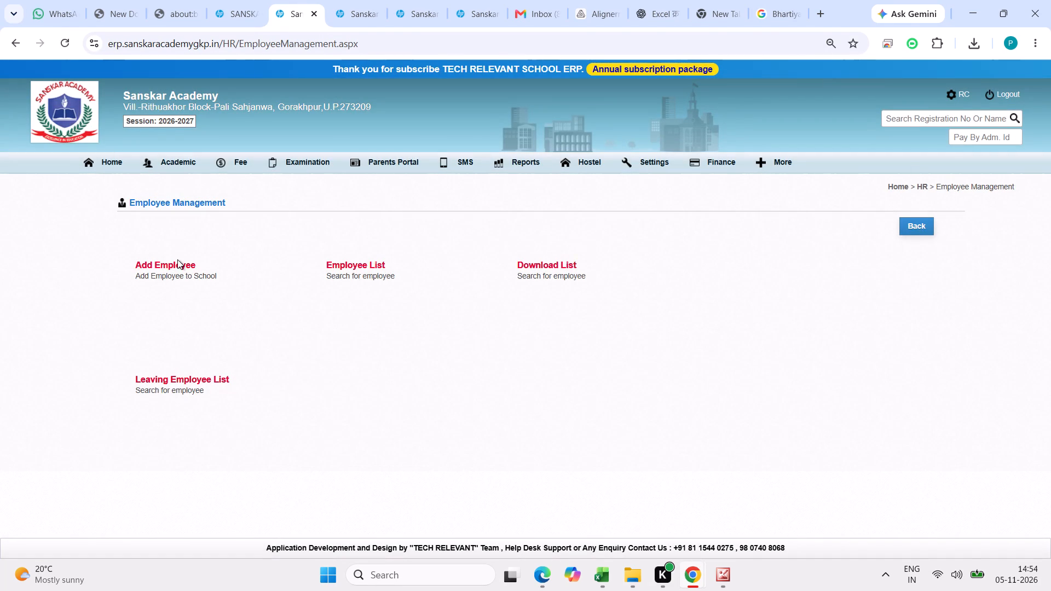
{"action": "left_click", "coordinate": [179, 262]}
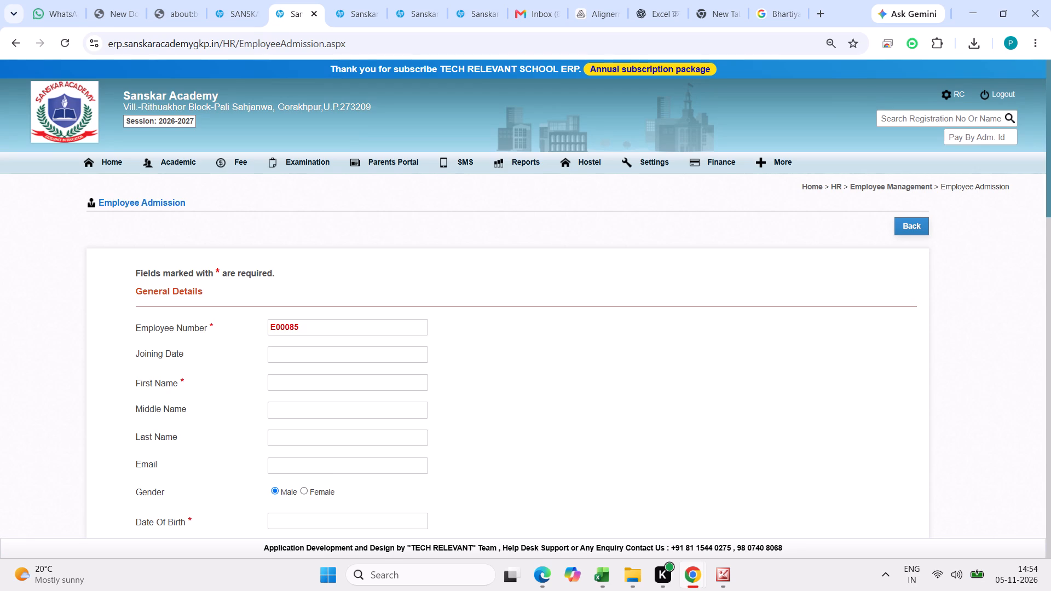
Enter the new teacher's first name and date of birth in the admission form's General Details.
{"action": "left_click", "coordinate": [308, 383]}
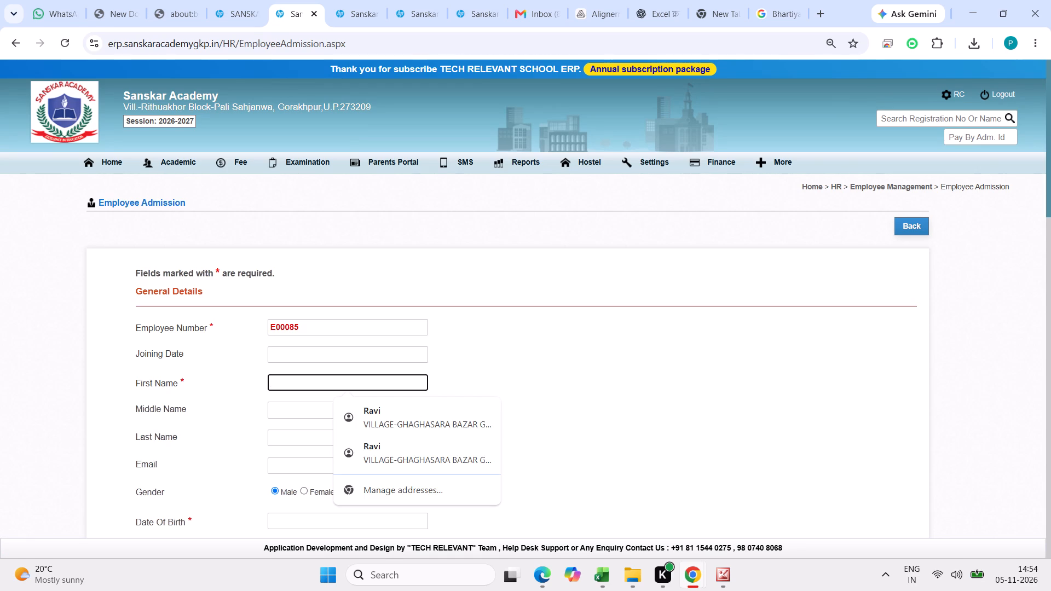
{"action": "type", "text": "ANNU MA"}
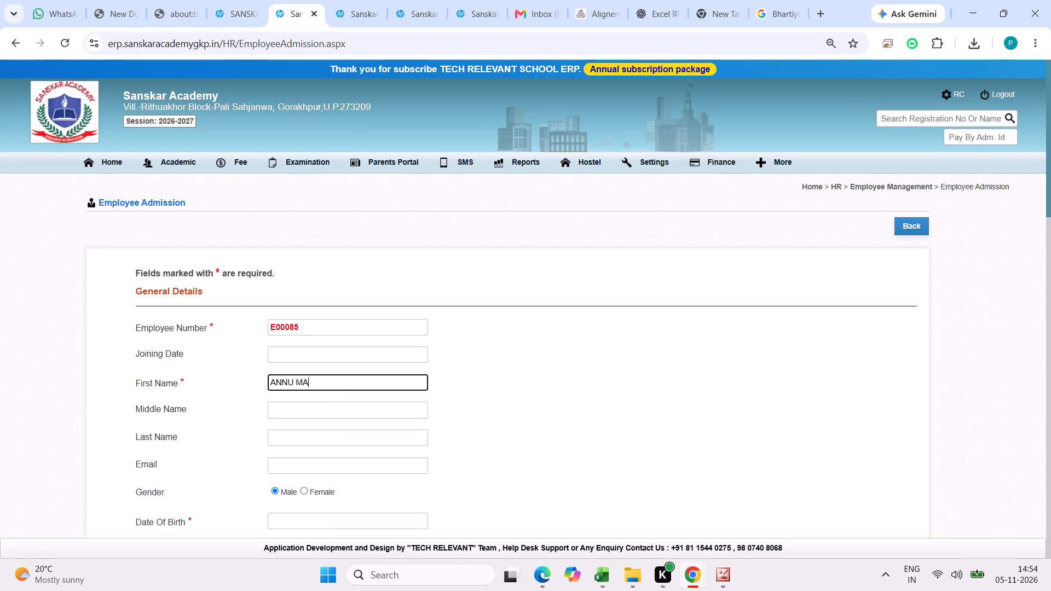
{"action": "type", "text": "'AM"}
{"action": "scroll", "coordinate": [344, 500], "scroll_direction": "down", "scroll_amount": 2}
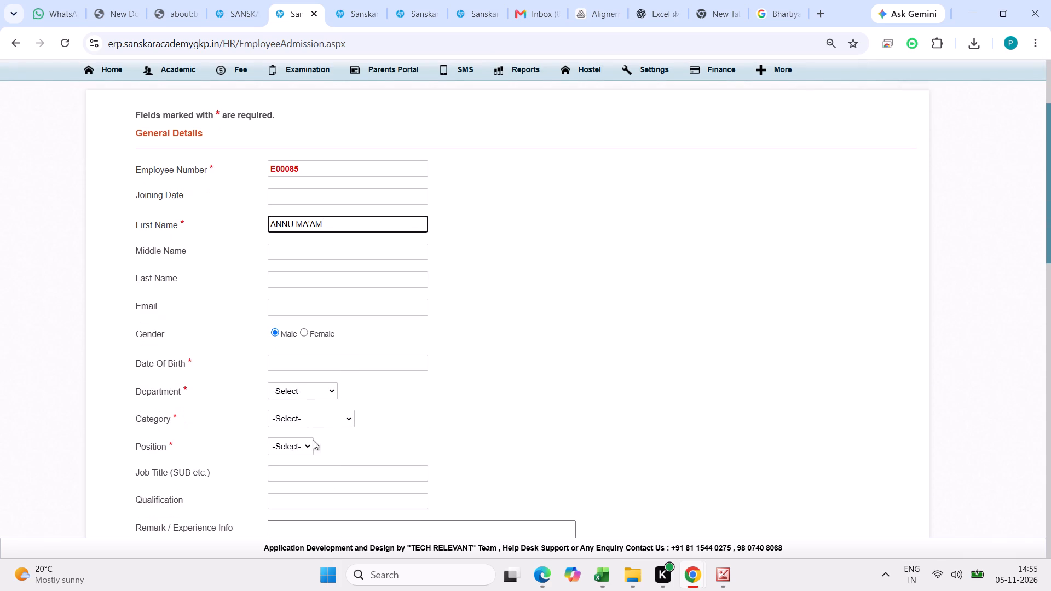
{"action": "left_click", "coordinate": [306, 369]}
{"action": "left_click", "coordinate": [361, 390]}
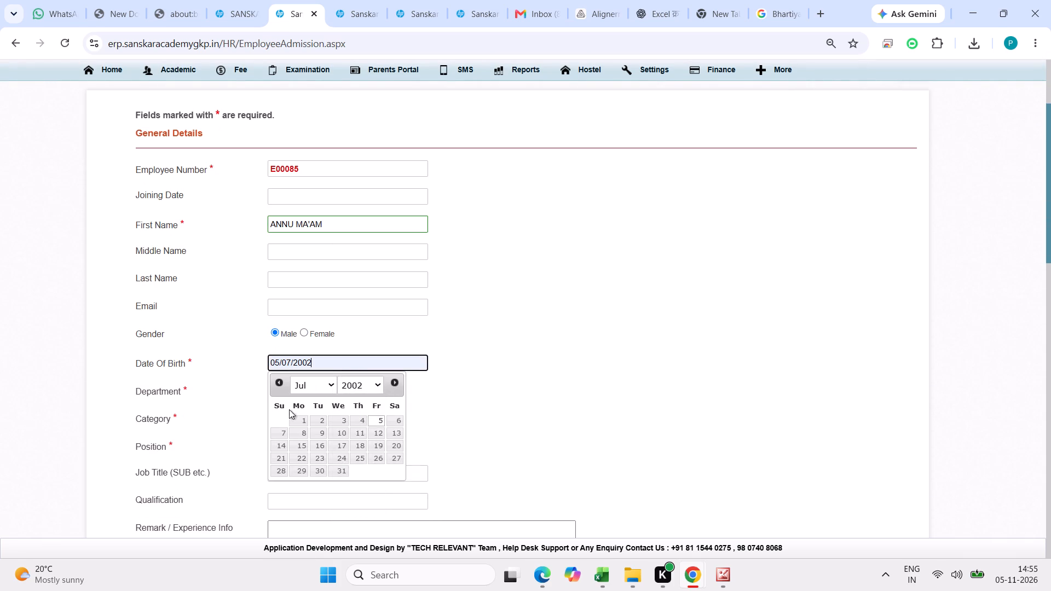
{"action": "left_click", "coordinate": [229, 393]}
Set the employee's department to Teaching, category to Teaching staff and position to Assistant Teacher.
{"action": "left_click", "coordinate": [291, 392]}
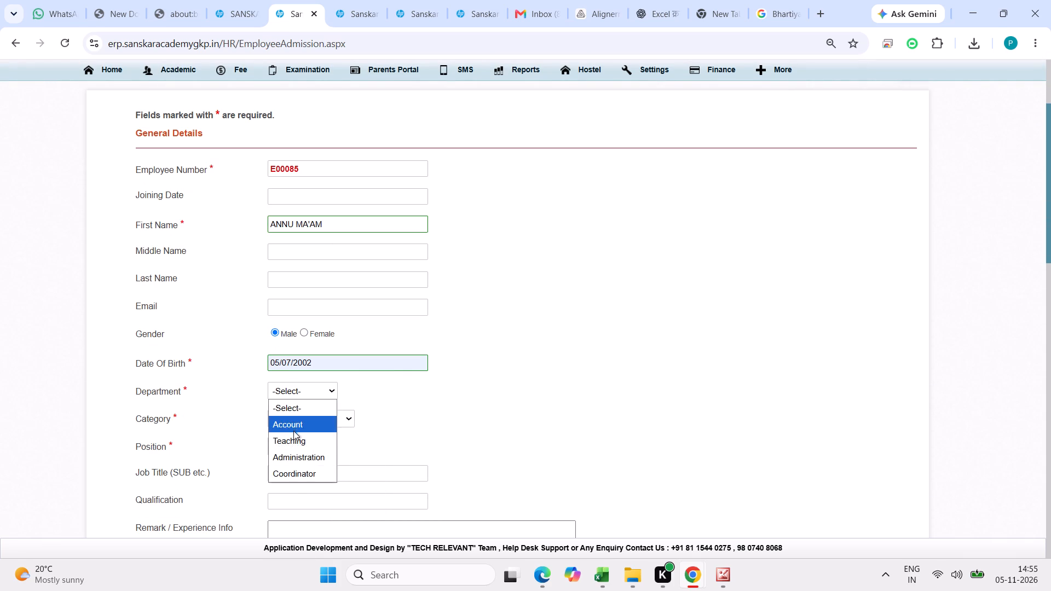
{"action": "left_click", "coordinate": [293, 437]}
{"action": "left_click", "coordinate": [296, 420]}
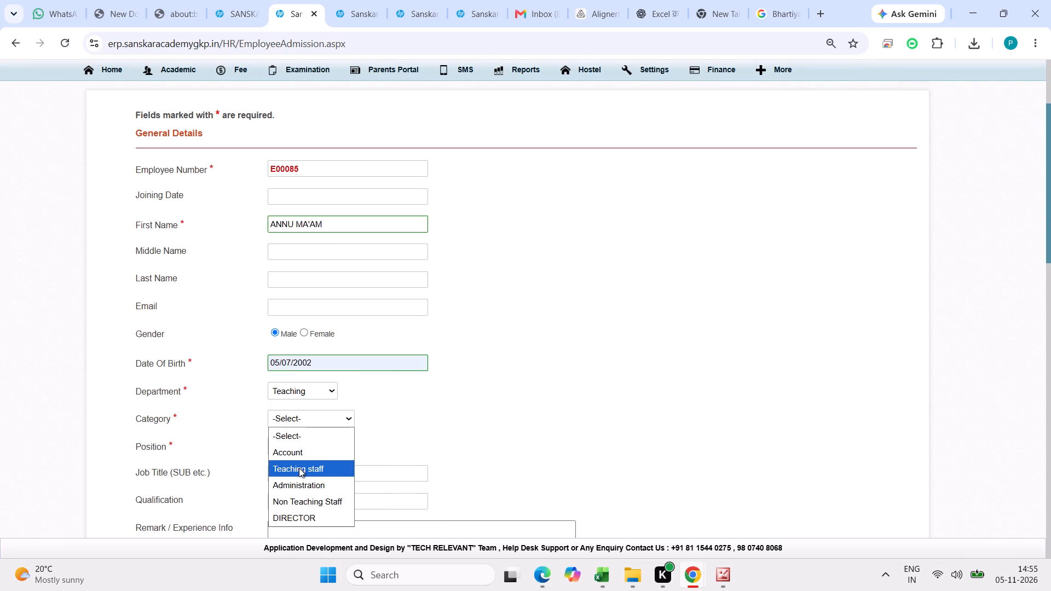
{"action": "left_click", "coordinate": [299, 468]}
{"action": "left_click", "coordinate": [300, 447]}
{"action": "scroll", "coordinate": [302, 455], "scroll_direction": "down", "scroll_amount": 3}
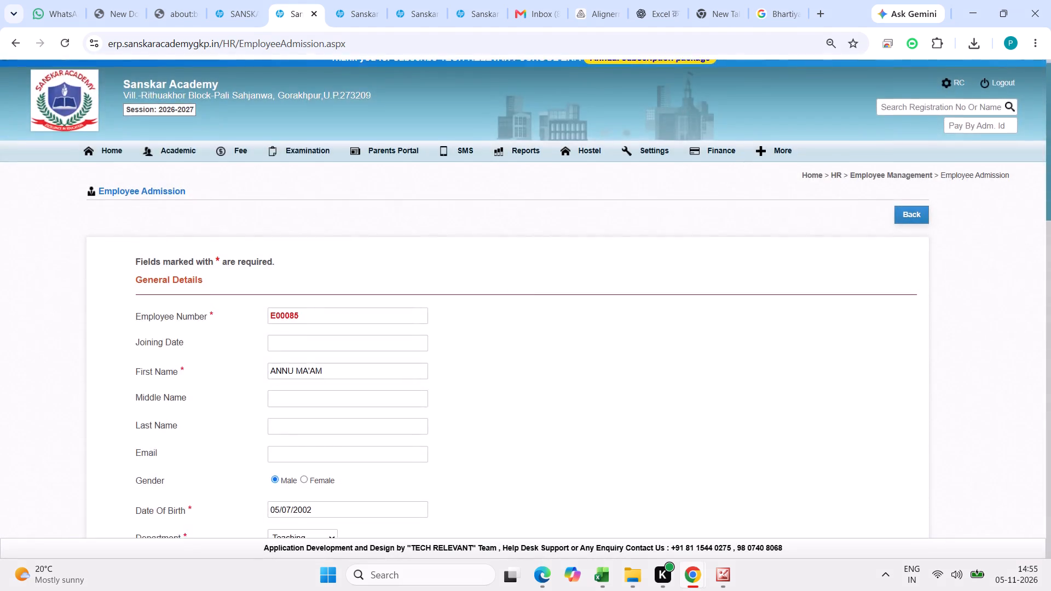
{"action": "scroll", "coordinate": [303, 457], "scroll_direction": "down", "scroll_amount": 3}
{"action": "left_click", "coordinate": [301, 175]}
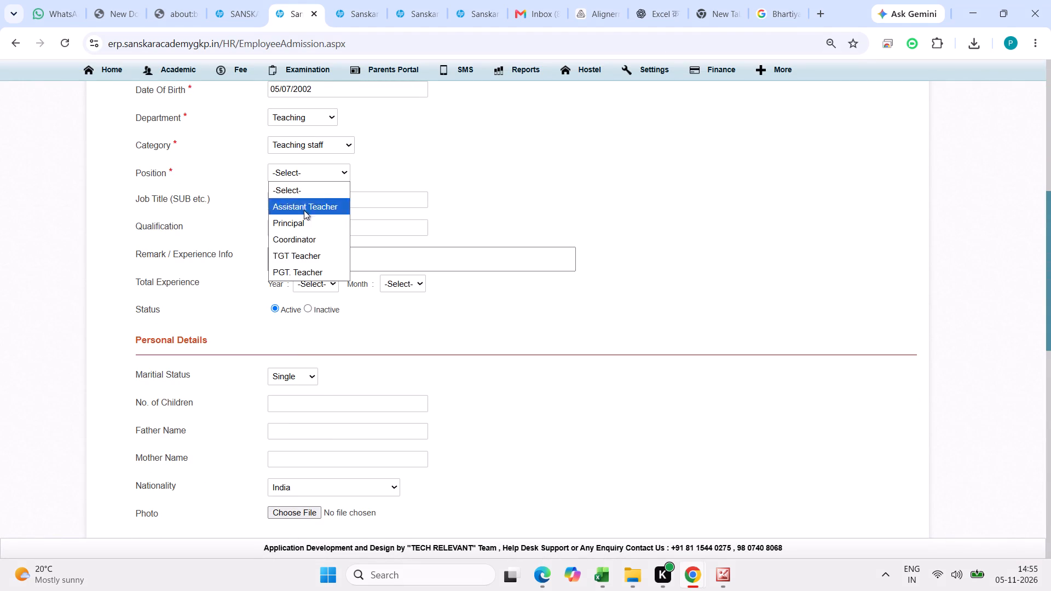
{"action": "left_click", "coordinate": [313, 207]}
Set the employee's basic salary to 10000.
{"action": "scroll", "coordinate": [327, 352], "scroll_direction": "down", "scroll_amount": 2}
{"action": "scroll", "coordinate": [327, 360], "scroll_direction": "up", "scroll_amount": 1}
{"action": "scroll", "coordinate": [327, 361], "scroll_direction": "down", "scroll_amount": 2}
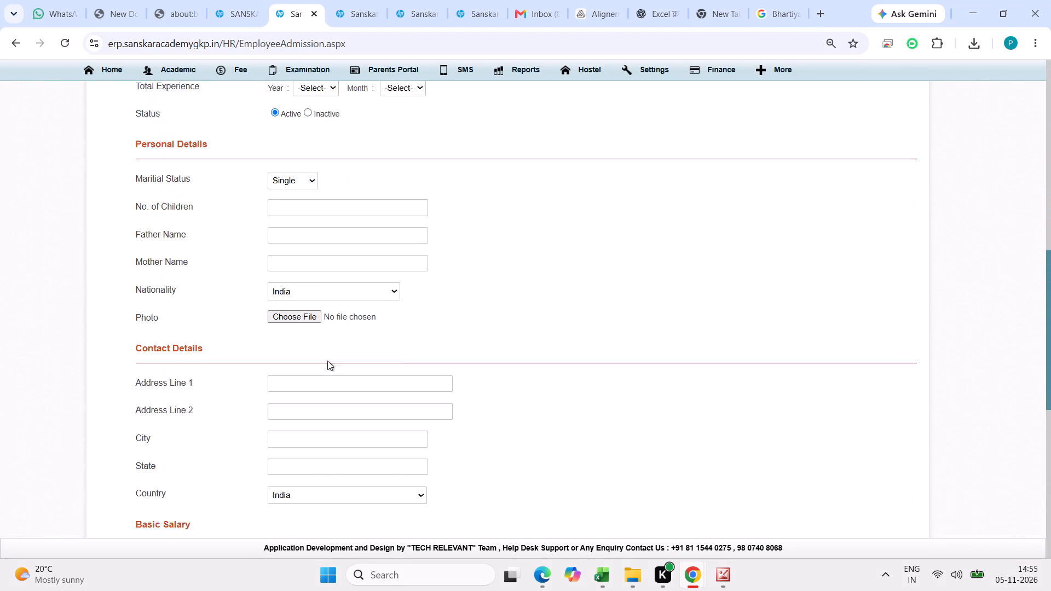
{"action": "scroll", "coordinate": [290, 449], "scroll_direction": "down", "scroll_amount": 2}
{"action": "left_click", "coordinate": [291, 412]}
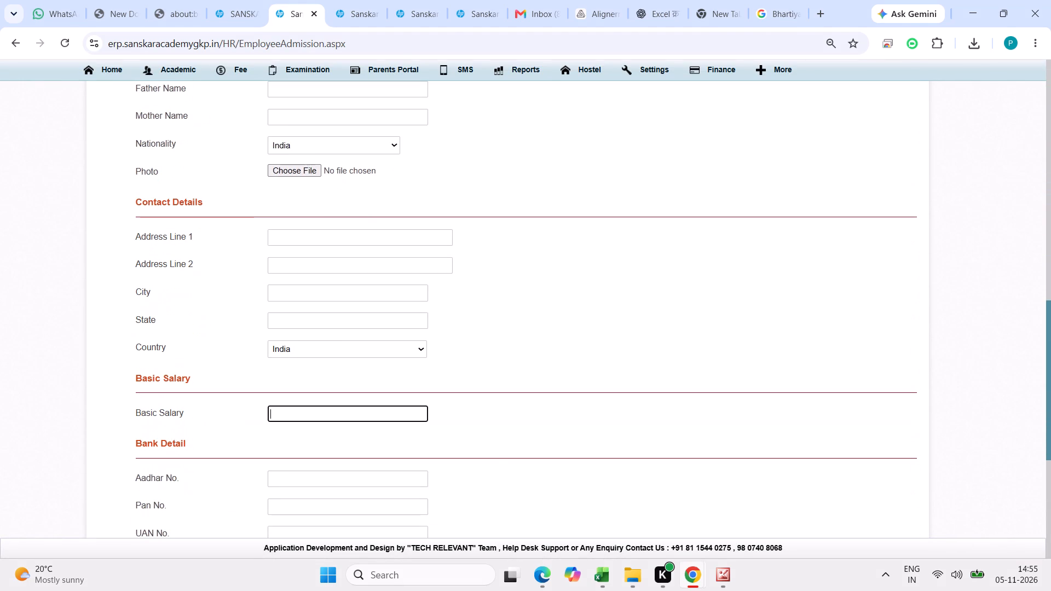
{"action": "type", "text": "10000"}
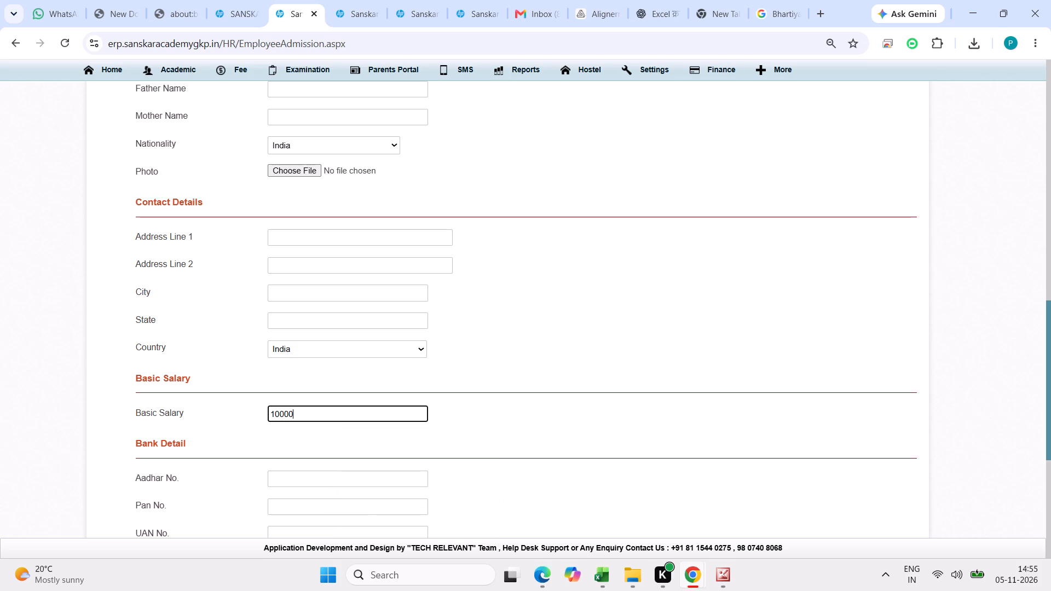
{"action": "left_click", "coordinate": [469, 418]}
Save the new employee's admission record.
{"action": "scroll", "coordinate": [470, 416], "scroll_direction": "down", "scroll_amount": 1}
{"action": "scroll", "coordinate": [470, 416], "scroll_direction": "up", "scroll_amount": 1}
{"action": "scroll", "coordinate": [470, 416], "scroll_direction": "down", "scroll_amount": 5}
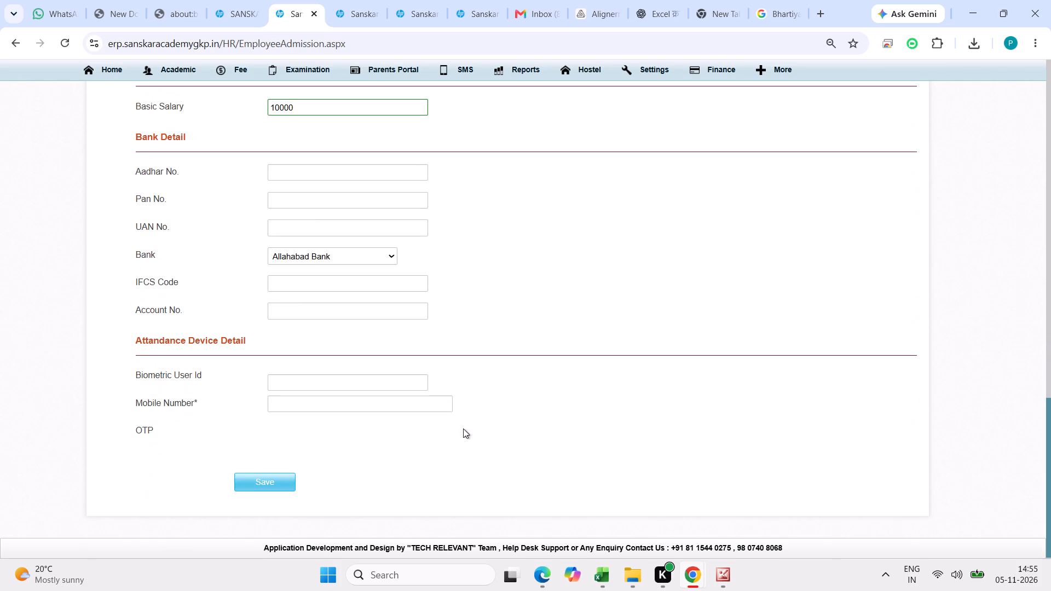
{"action": "left_click", "coordinate": [277, 481]}
{"action": "scroll", "coordinate": [277, 481], "scroll_direction": "up", "scroll_amount": 7}
{"action": "scroll", "coordinate": [277, 481], "scroll_direction": "down", "scroll_amount": 1}
{"action": "scroll", "coordinate": [277, 481], "scroll_direction": "up", "scroll_amount": 1}
{"action": "scroll", "coordinate": [277, 481], "scroll_direction": "down", "scroll_amount": 1}
{"action": "scroll", "coordinate": [277, 481], "scroll_direction": "up", "scroll_amount": 3}
{"action": "scroll", "coordinate": [277, 481], "scroll_direction": "down", "scroll_amount": 1}
{"action": "scroll", "coordinate": [277, 481], "scroll_direction": "up", "scroll_amount": 1}
{"action": "scroll", "coordinate": [277, 481], "scroll_direction": "down", "scroll_amount": 1}
{"action": "scroll", "coordinate": [277, 481], "scroll_direction": "up", "scroll_amount": 4}
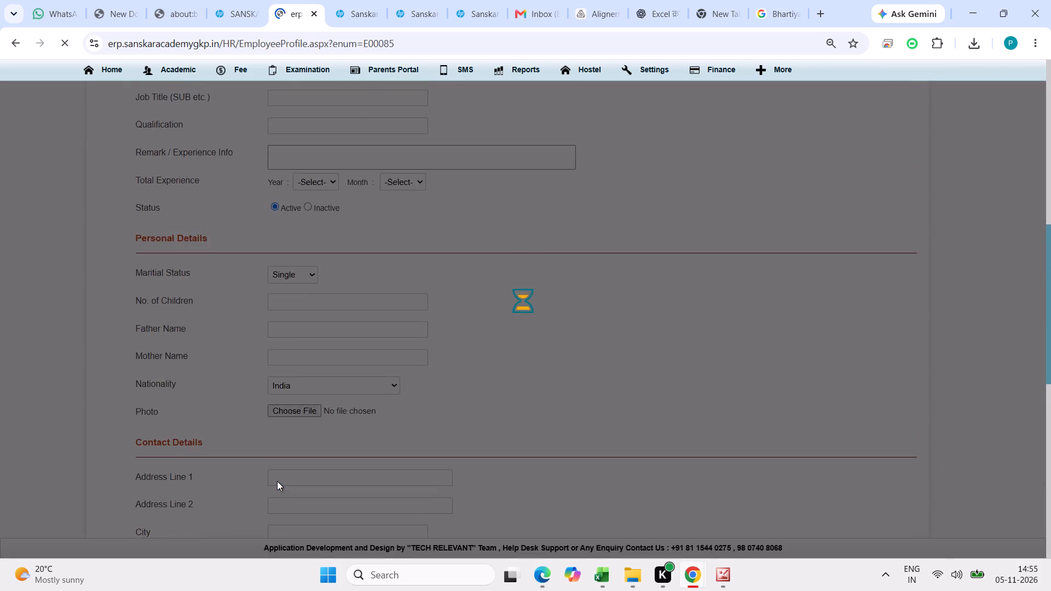
{"action": "scroll", "coordinate": [277, 481], "scroll_direction": "up", "scroll_amount": 7}
{"action": "scroll", "coordinate": [277, 481], "scroll_direction": "down", "scroll_amount": 1}
{"action": "scroll", "coordinate": [277, 481], "scroll_direction": "up", "scroll_amount": 1}
Return from the saved employee's profile to Employee Management.
{"action": "left_click", "coordinate": [953, 309]}
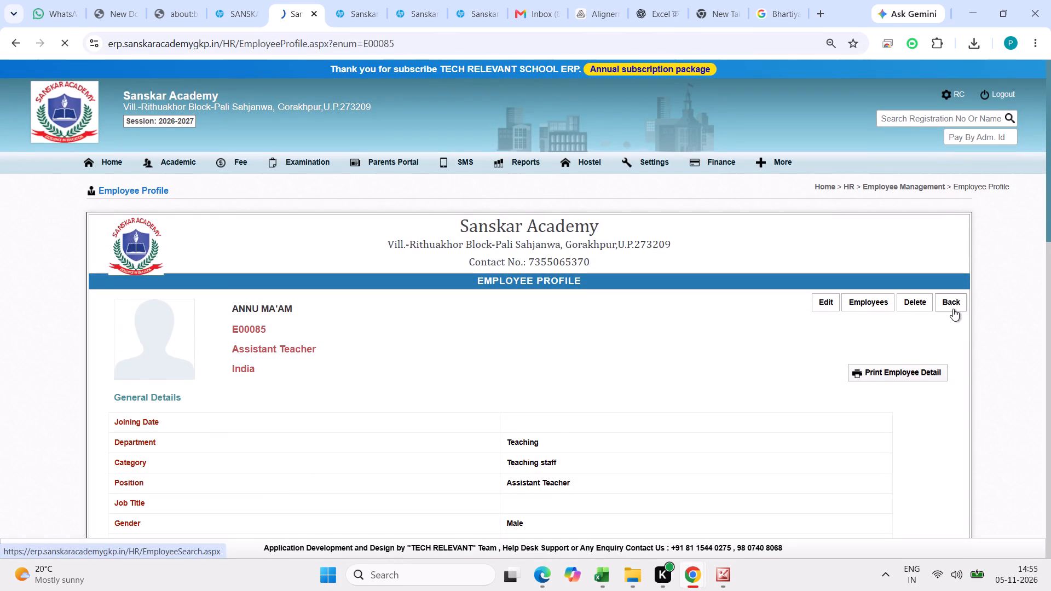
{"action": "left_click", "coordinate": [914, 229]}
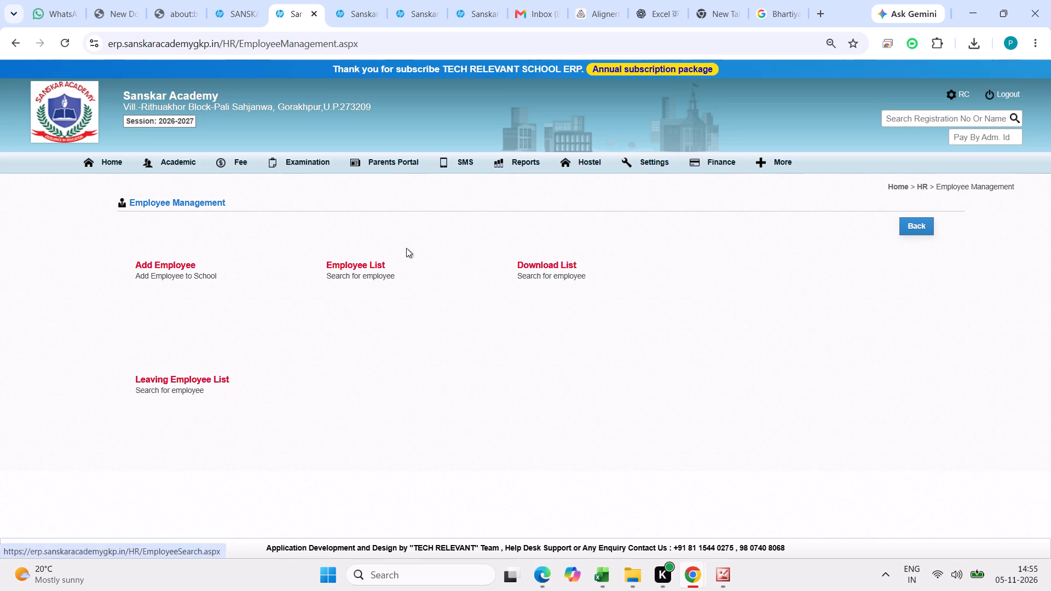
Open the Manage Users list in the ERP settings and show the users with the Employee role.
{"action": "left_click", "coordinate": [638, 171]}
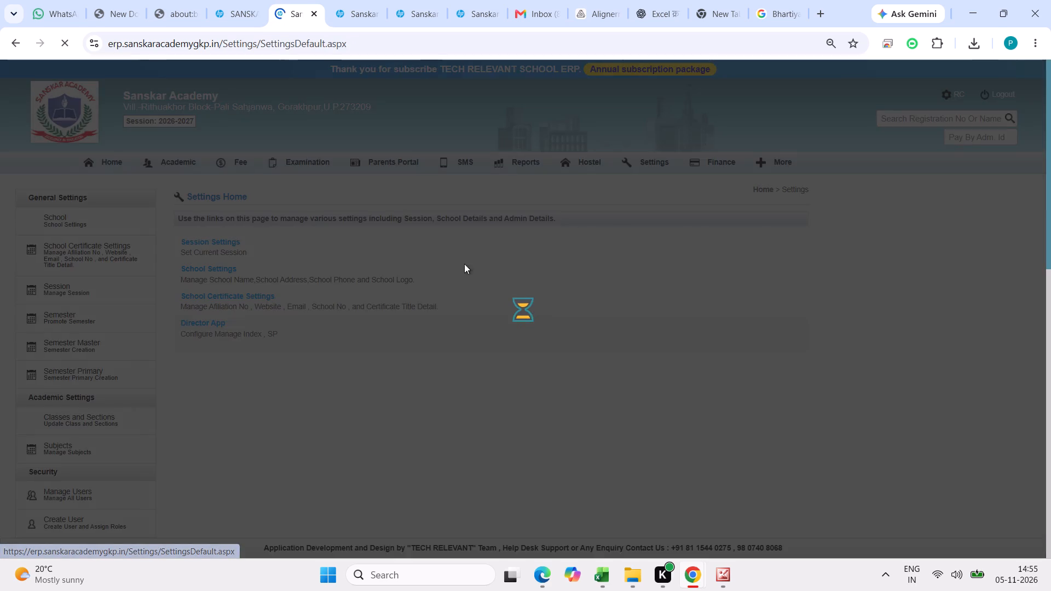
{"action": "scroll", "coordinate": [50, 453], "scroll_direction": "down", "scroll_amount": 2}
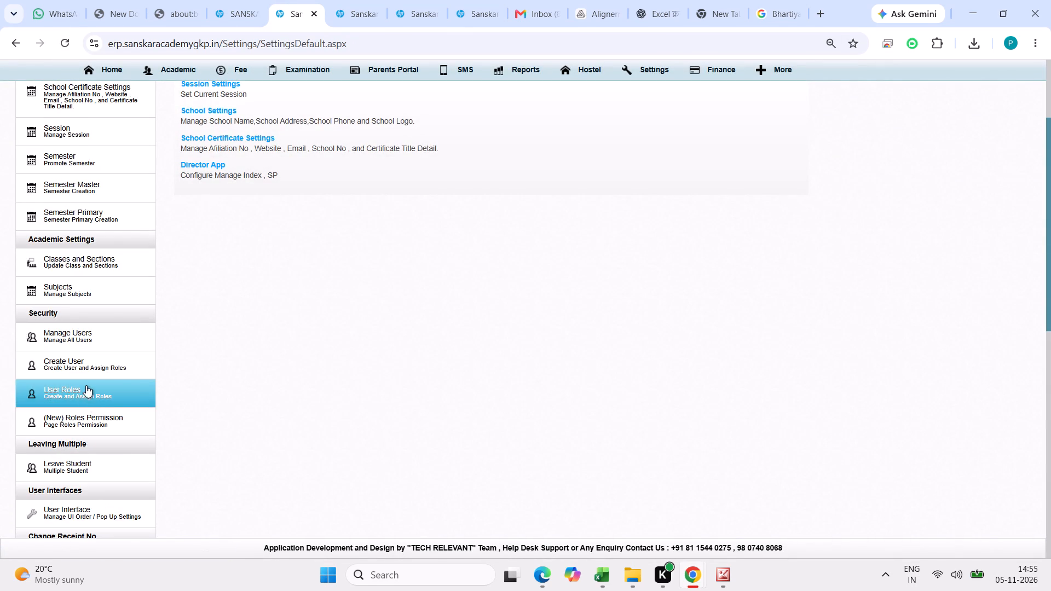
{"action": "left_click", "coordinate": [90, 340]}
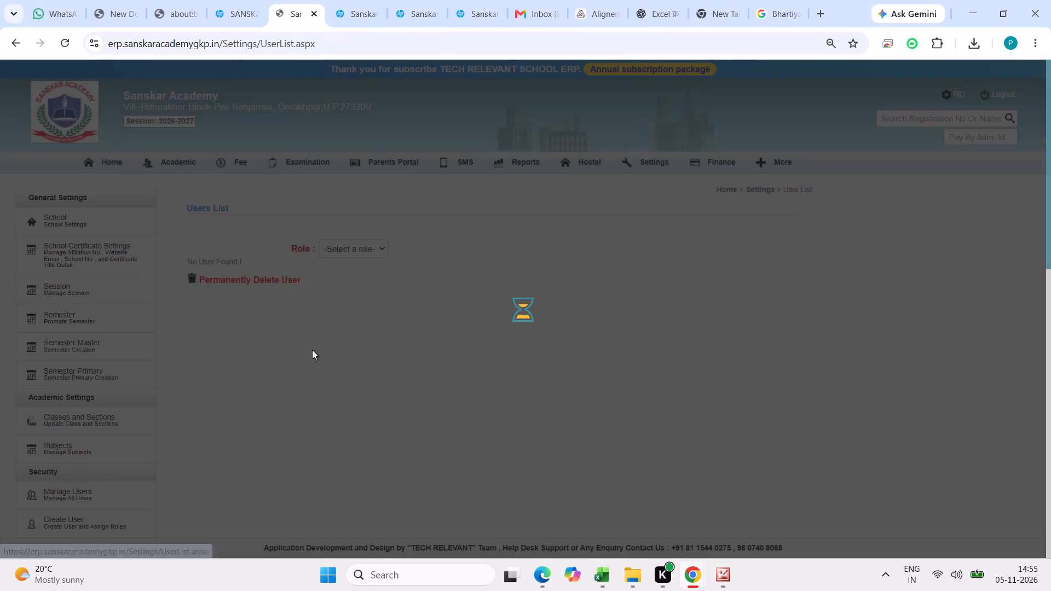
{"action": "left_click", "coordinate": [344, 247]}
{"action": "left_click", "coordinate": [349, 280]}
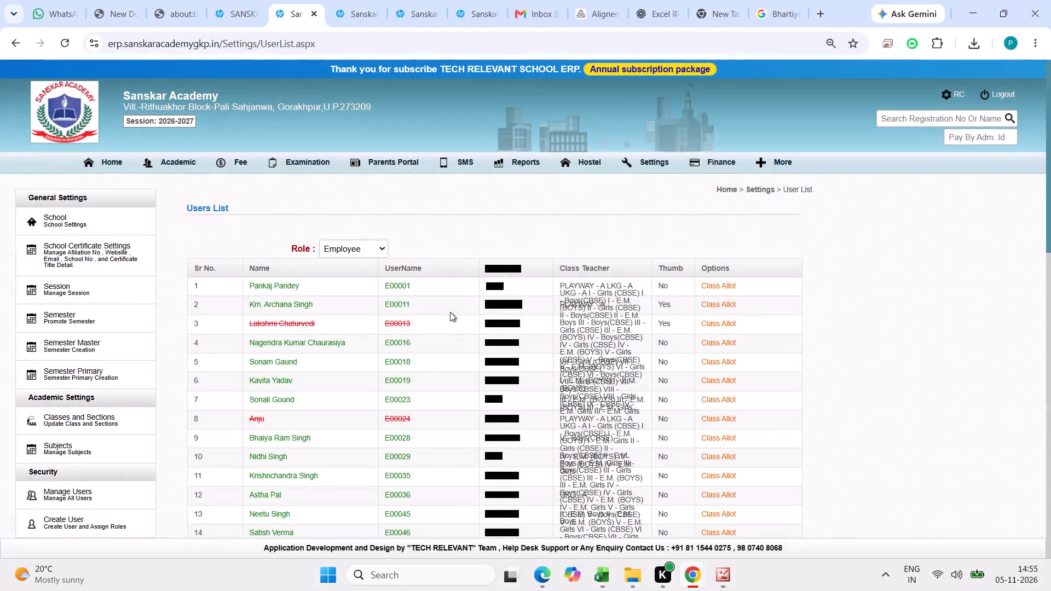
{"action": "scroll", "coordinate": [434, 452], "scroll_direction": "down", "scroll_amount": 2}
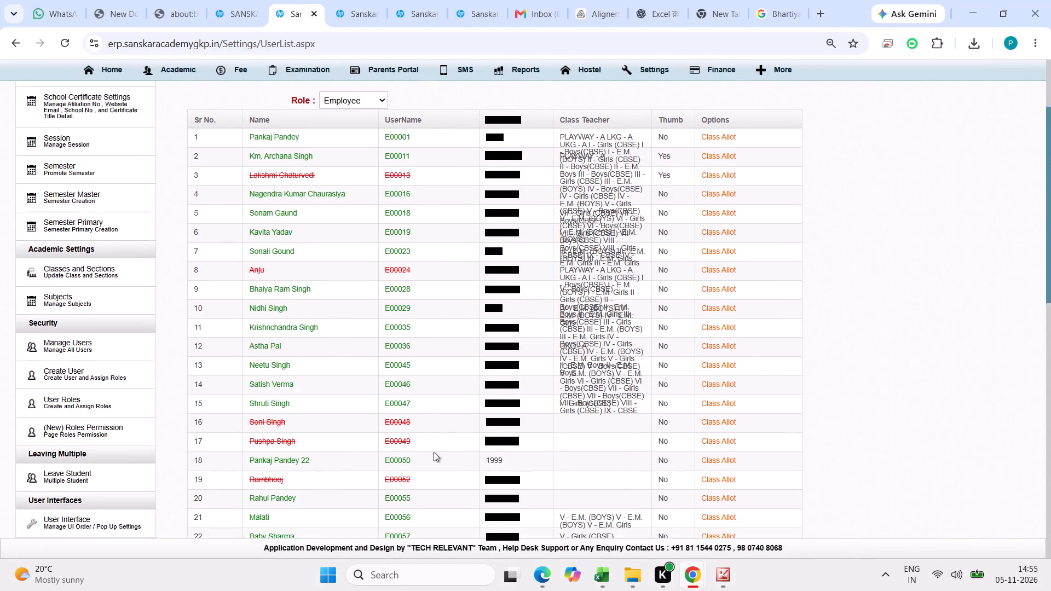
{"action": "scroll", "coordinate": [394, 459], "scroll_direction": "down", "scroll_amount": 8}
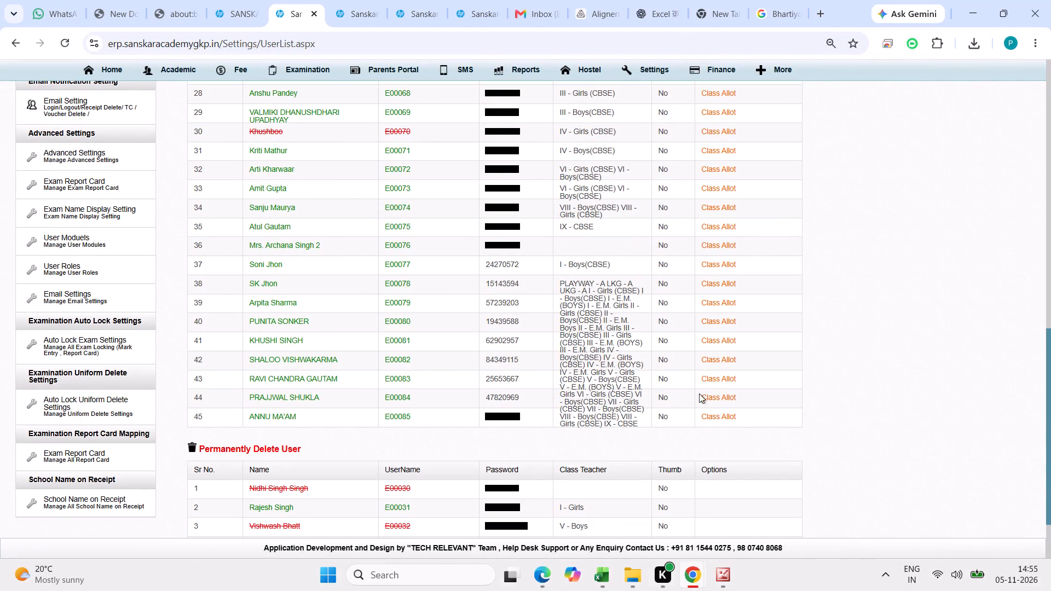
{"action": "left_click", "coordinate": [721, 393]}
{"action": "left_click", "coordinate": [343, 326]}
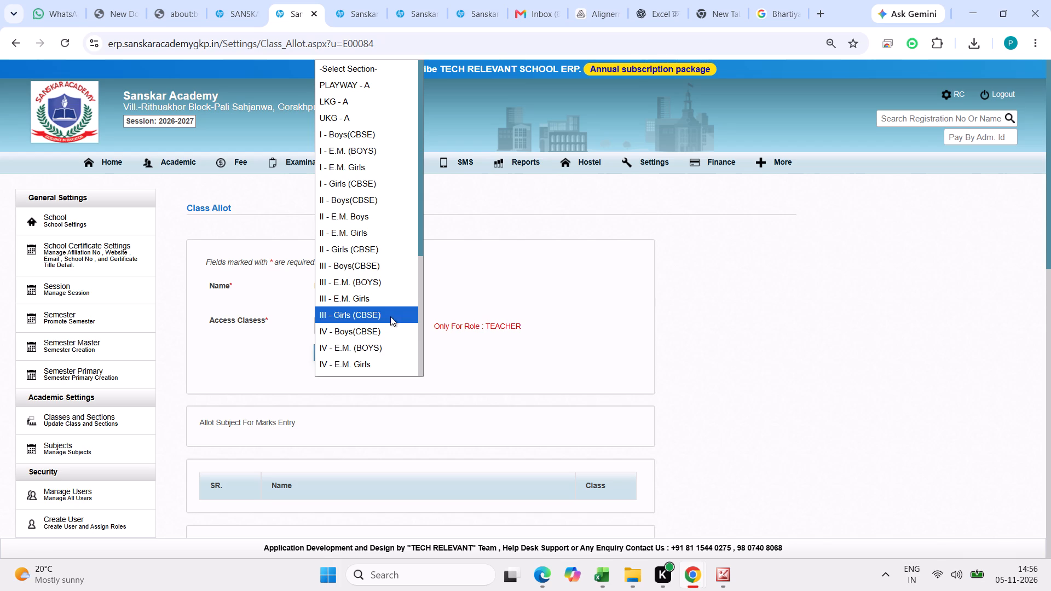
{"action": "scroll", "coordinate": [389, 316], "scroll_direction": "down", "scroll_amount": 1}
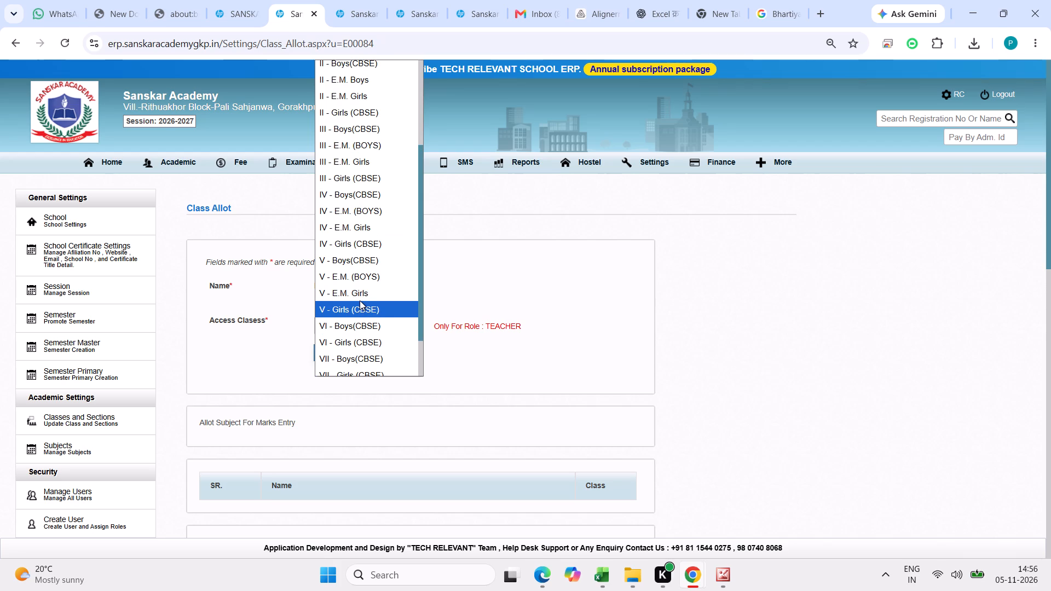
Allot all ten subjects of class IV - Girls (CBSE), from Hindi through EVS, to the employee for marks entry.
{"action": "left_click", "coordinate": [357, 247]}
{"action": "scroll", "coordinate": [418, 404], "scroll_direction": "down", "scroll_amount": 3}
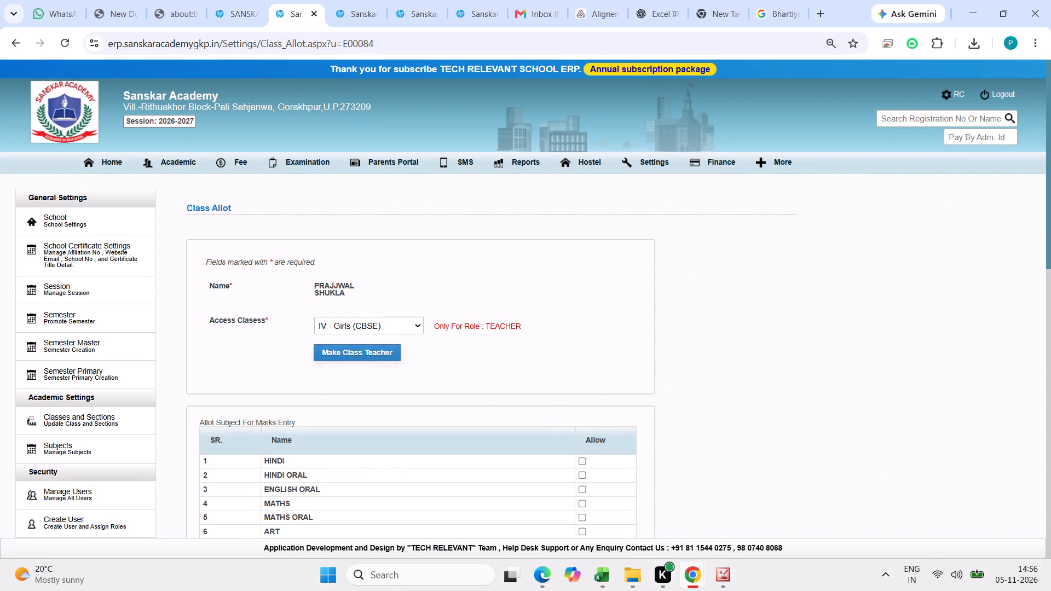
{"action": "left_click", "coordinate": [580, 459]}
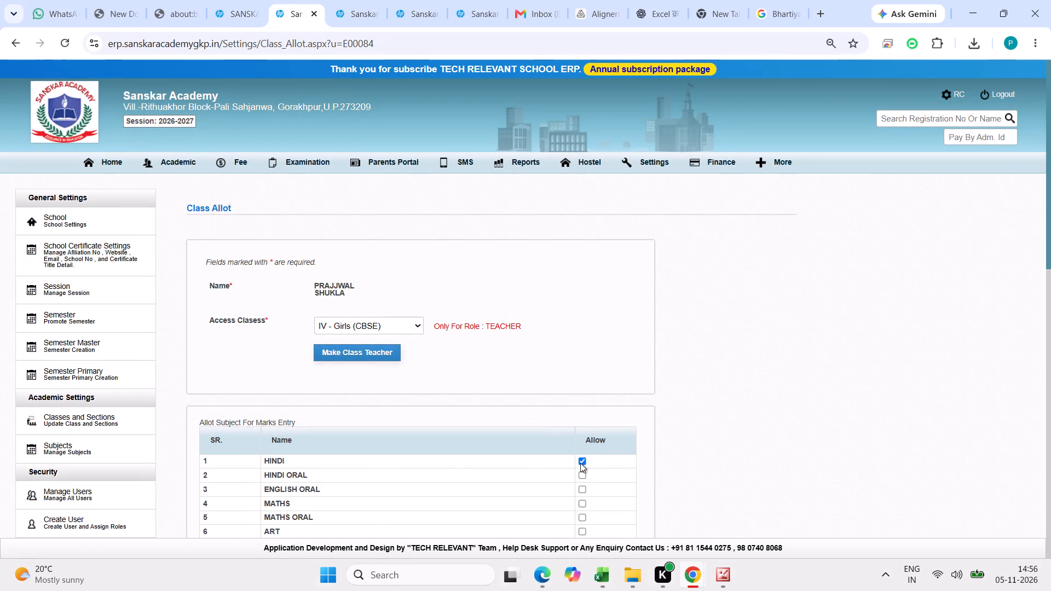
{"action": "left_click", "coordinate": [580, 474]}
{"action": "left_click", "coordinate": [580, 492]}
{"action": "scroll", "coordinate": [582, 486], "scroll_direction": "down", "scroll_amount": 1}
{"action": "scroll", "coordinate": [582, 486], "scroll_direction": "up", "scroll_amount": 1}
{"action": "scroll", "coordinate": [582, 455], "scroll_direction": "down", "scroll_amount": 1}
{"action": "scroll", "coordinate": [582, 455], "scroll_direction": "up", "scroll_amount": 1}
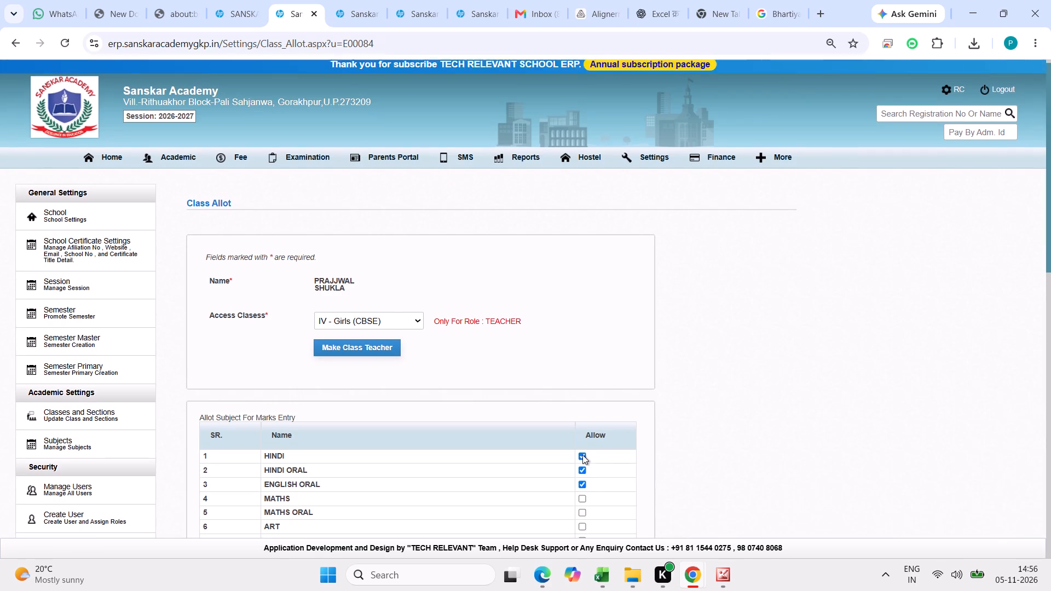
{"action": "scroll", "coordinate": [584, 455], "scroll_direction": "down", "scroll_amount": 1}
{"action": "scroll", "coordinate": [584, 455], "scroll_direction": "up", "scroll_amount": 1}
{"action": "scroll", "coordinate": [584, 455], "scroll_direction": "down", "scroll_amount": 1}
{"action": "scroll", "coordinate": [584, 453], "scroll_direction": "up", "scroll_amount": 1}
{"action": "scroll", "coordinate": [584, 453], "scroll_direction": "down", "scroll_amount": 3}
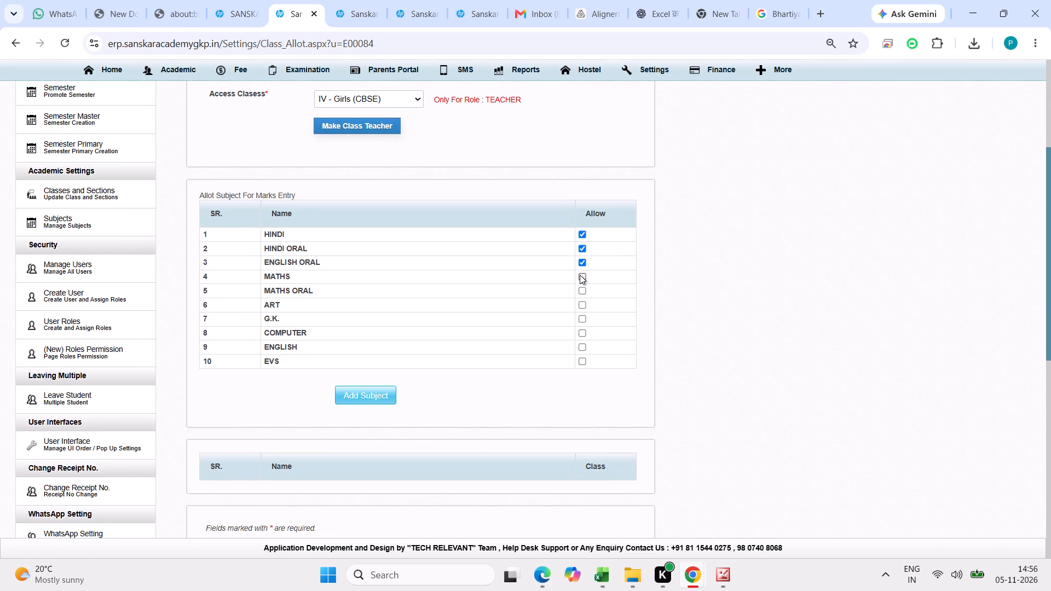
{"action": "left_click", "coordinate": [580, 275]}
{"action": "left_click", "coordinate": [581, 291]}
{"action": "left_click", "coordinate": [582, 306]}
{"action": "left_click", "coordinate": [582, 317]}
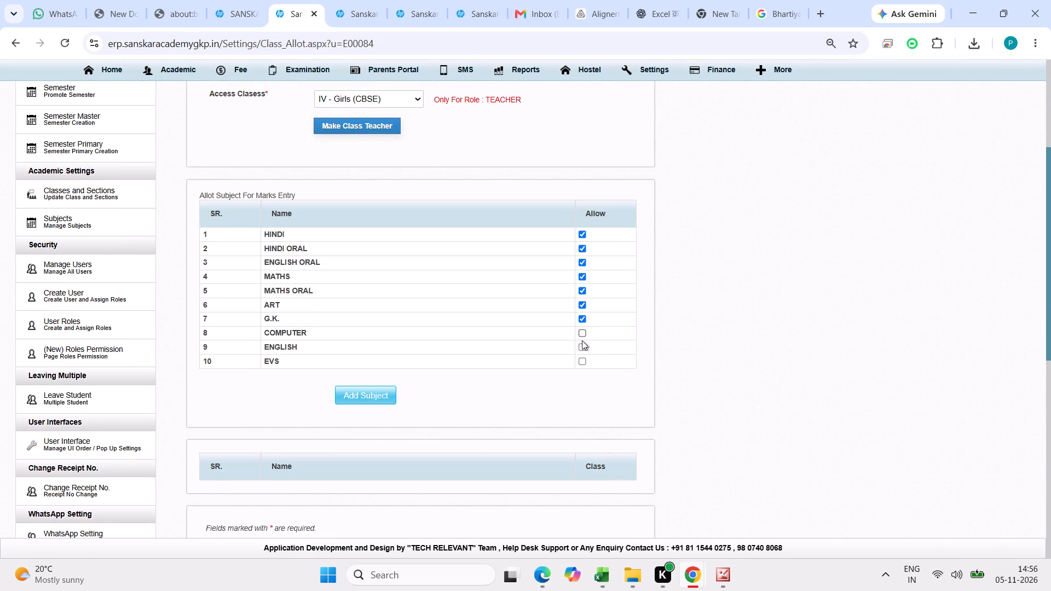
{"action": "left_click", "coordinate": [585, 332]}
{"action": "left_click", "coordinate": [582, 343]}
{"action": "left_click", "coordinate": [581, 347]}
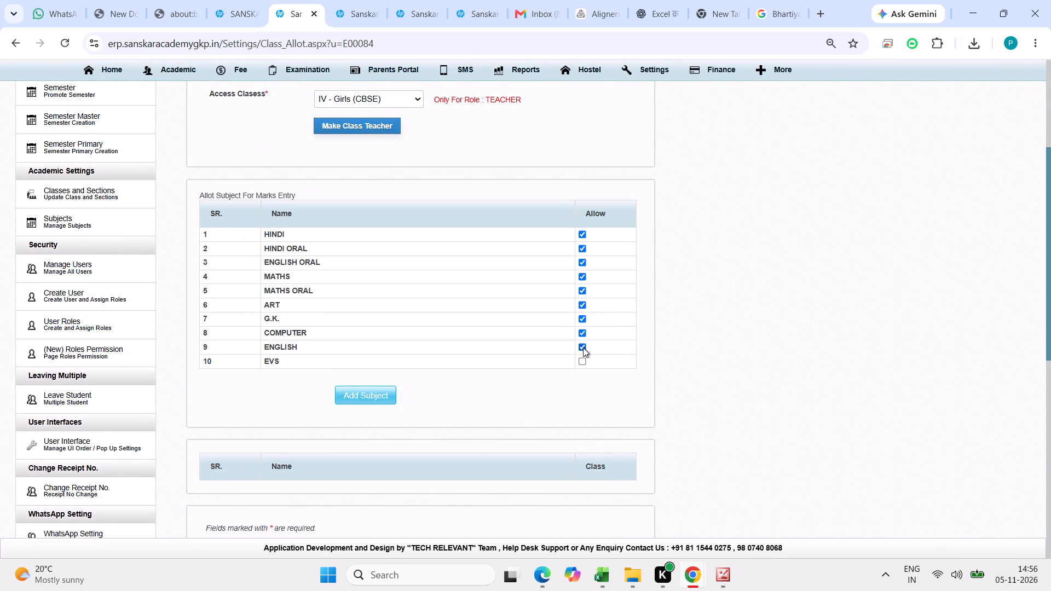
{"action": "left_click", "coordinate": [583, 357]}
{"action": "left_click", "coordinate": [376, 390]}
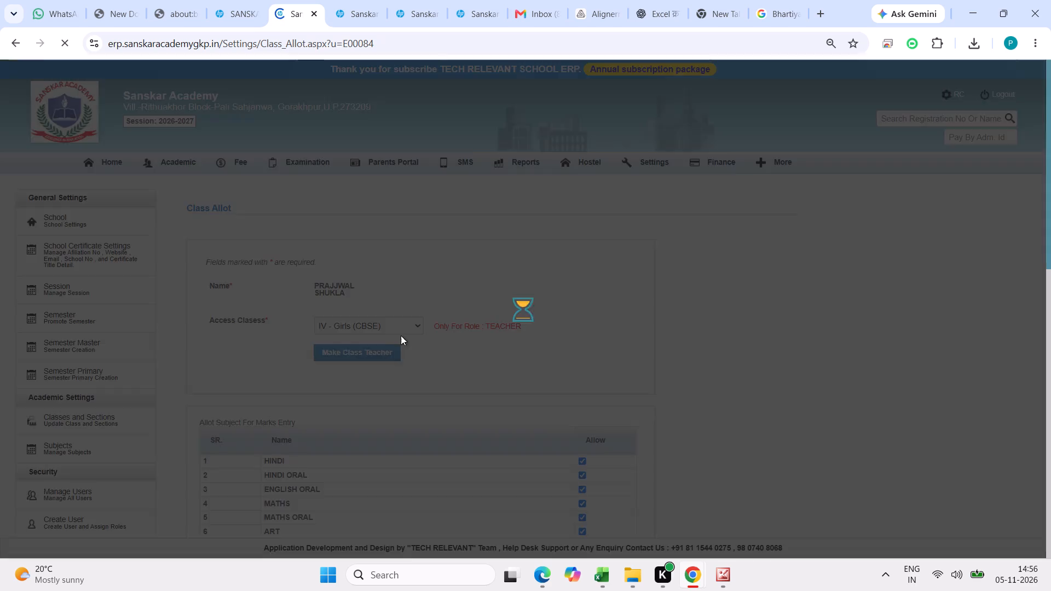
{"action": "scroll", "coordinate": [406, 332], "scroll_direction": "up", "scroll_amount": 1}
{"action": "scroll", "coordinate": [406, 332], "scroll_direction": "down", "scroll_amount": 1}
{"action": "scroll", "coordinate": [406, 332], "scroll_direction": "up", "scroll_amount": 2}
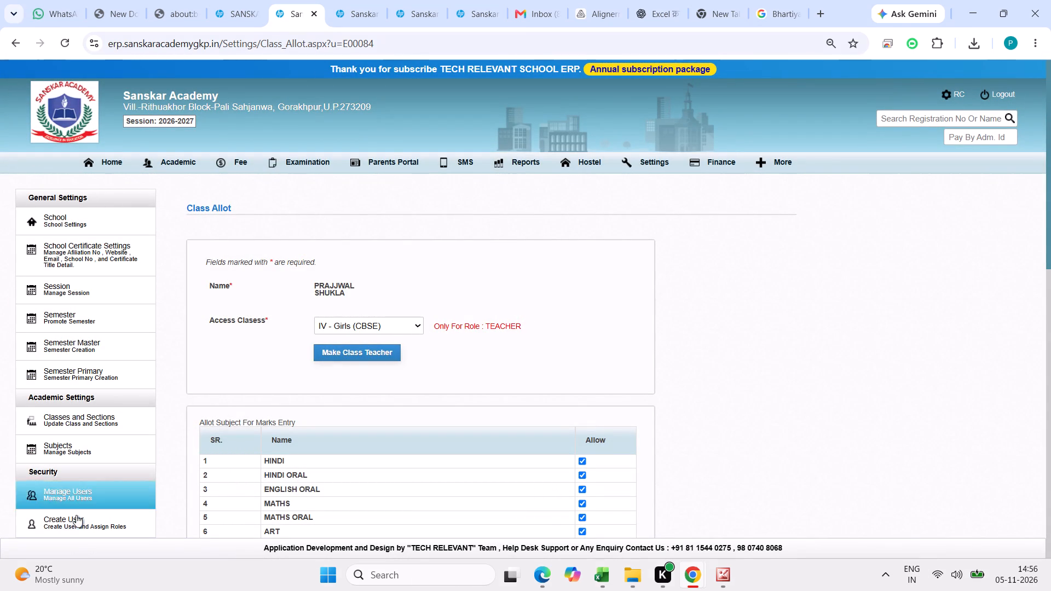
Return to the Manage Users list and show the users with the Employee role.
{"action": "left_click", "coordinate": [75, 495]}
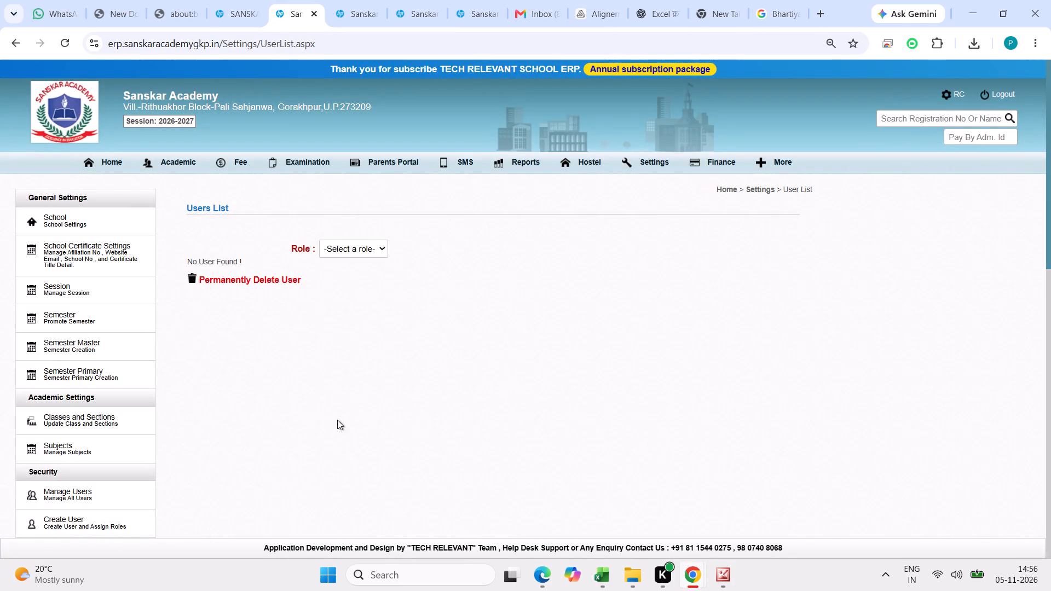
{"action": "left_click", "coordinate": [339, 239]}
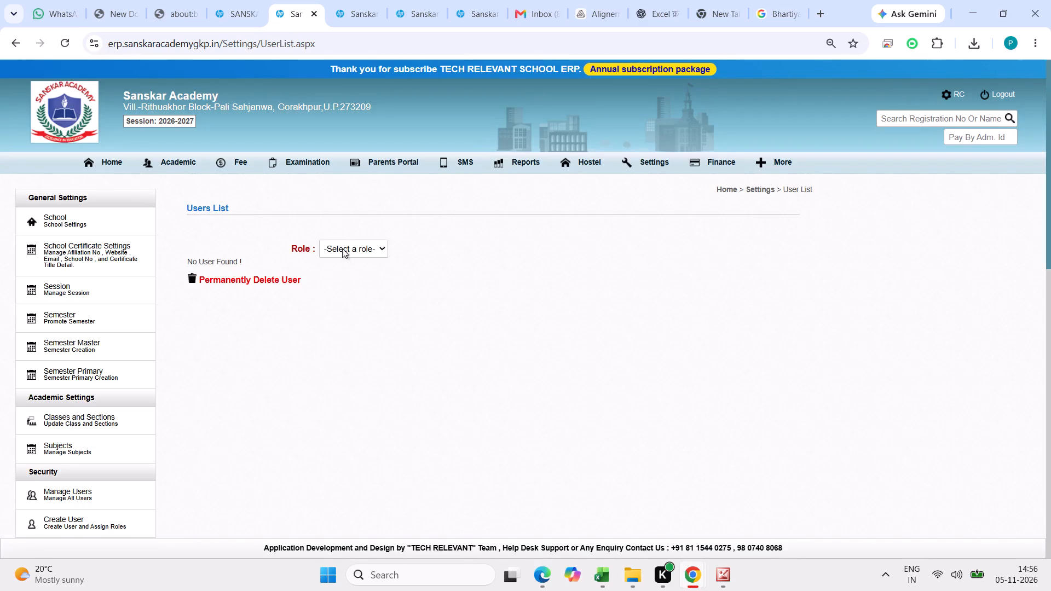
{"action": "left_click", "coordinate": [343, 256]}
{"action": "left_click", "coordinate": [351, 285]}
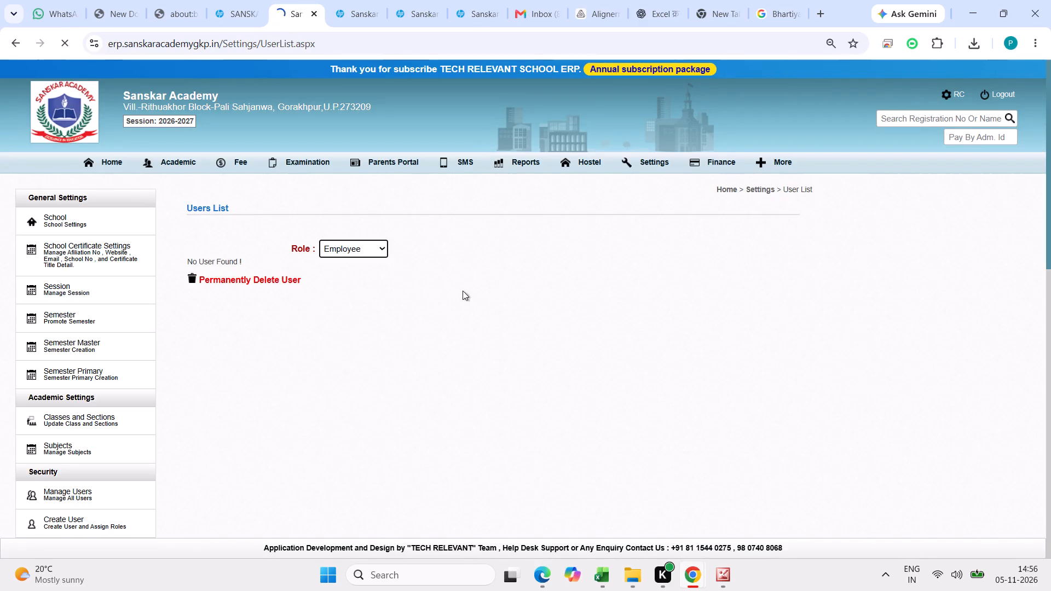
Open class allotment for the newly added teacher at the end of the active employee list and select section V - Girls (CBSE).
{"action": "scroll", "coordinate": [503, 389], "scroll_direction": "up", "scroll_amount": 1}
{"action": "scroll", "coordinate": [503, 391], "scroll_direction": "down", "scroll_amount": 3}
{"action": "scroll", "coordinate": [502, 391], "scroll_direction": "up", "scroll_amount": 2}
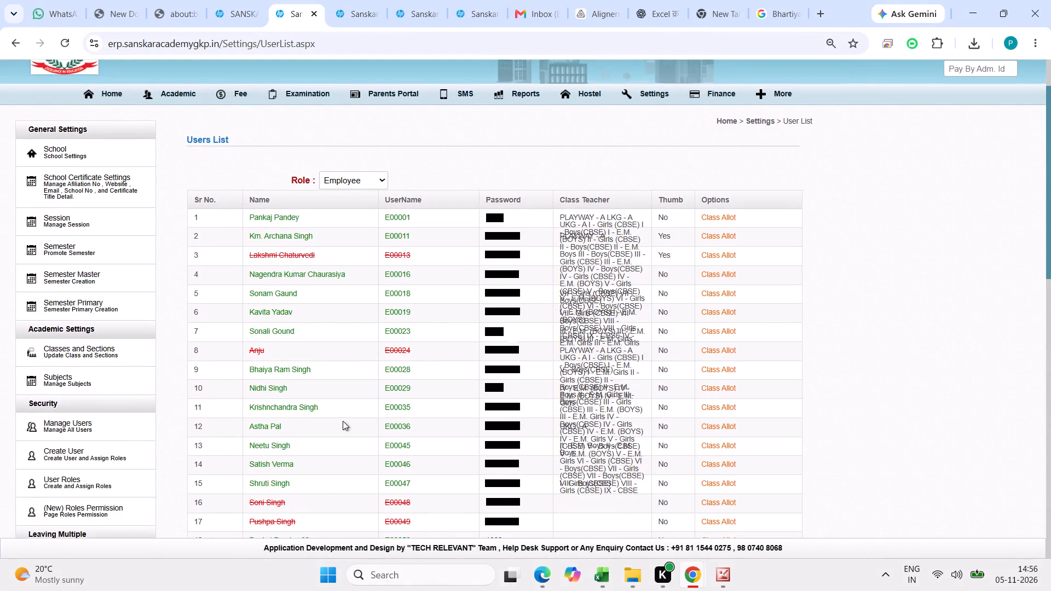
{"action": "scroll", "coordinate": [345, 442], "scroll_direction": "up", "scroll_amount": 1}
{"action": "scroll", "coordinate": [345, 444], "scroll_direction": "down", "scroll_amount": 11}
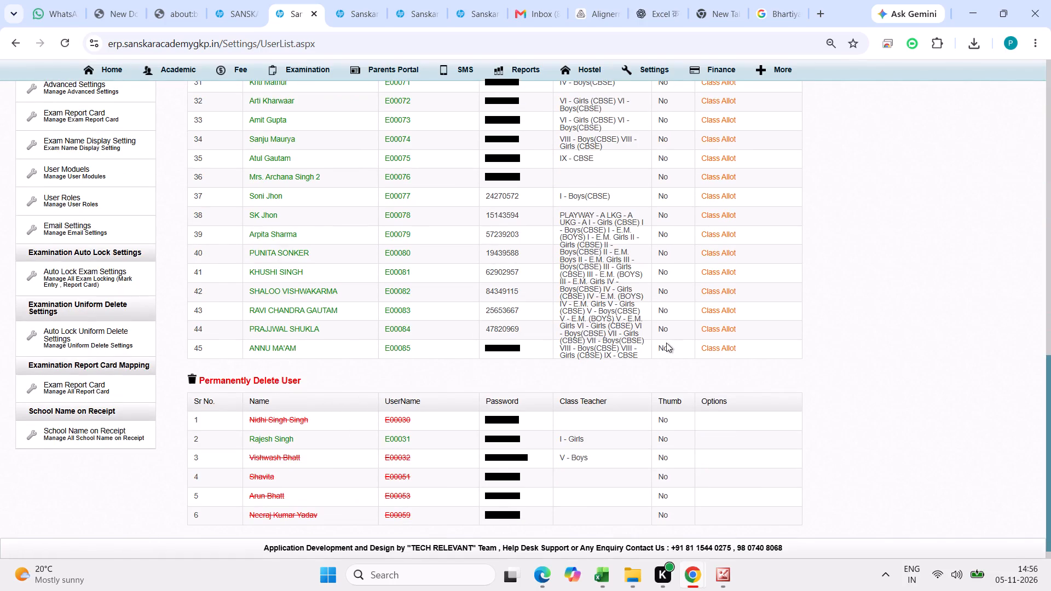
{"action": "left_click", "coordinate": [729, 350]}
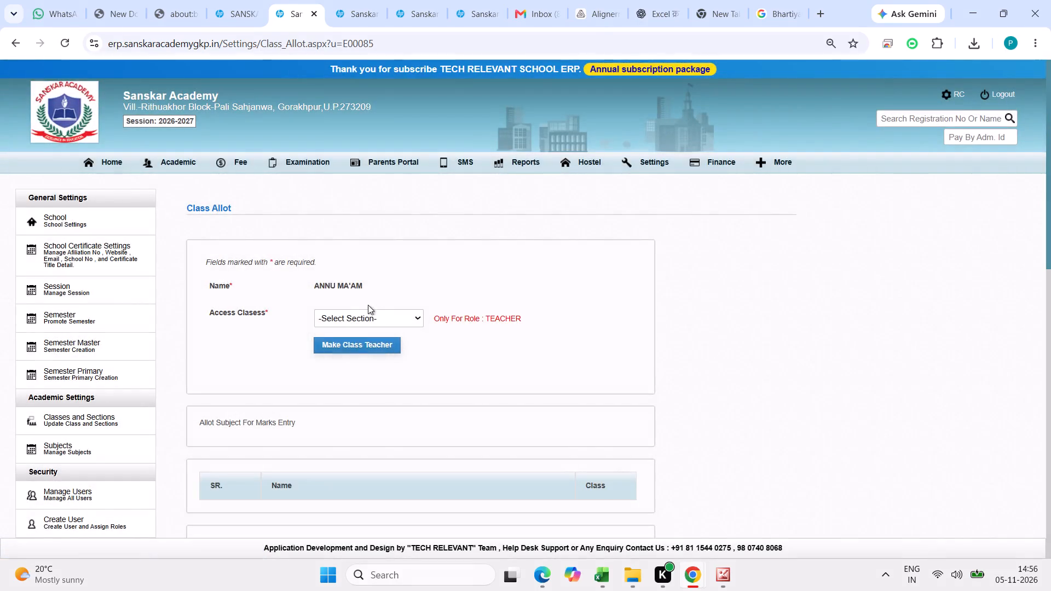
{"action": "left_click", "coordinate": [363, 323]}
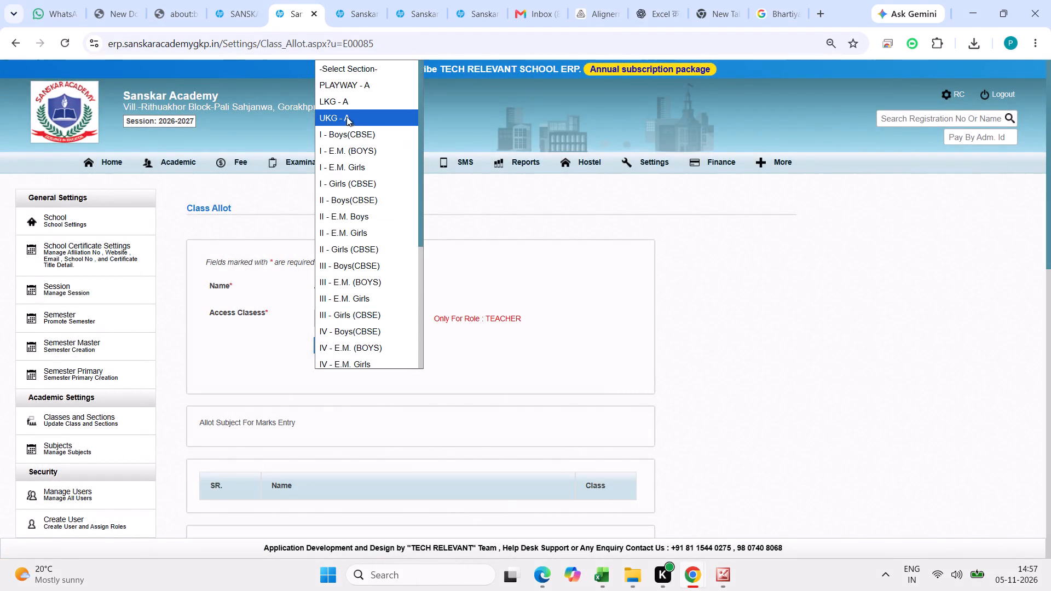
{"action": "scroll", "coordinate": [339, 340], "scroll_direction": "down", "scroll_amount": 2}
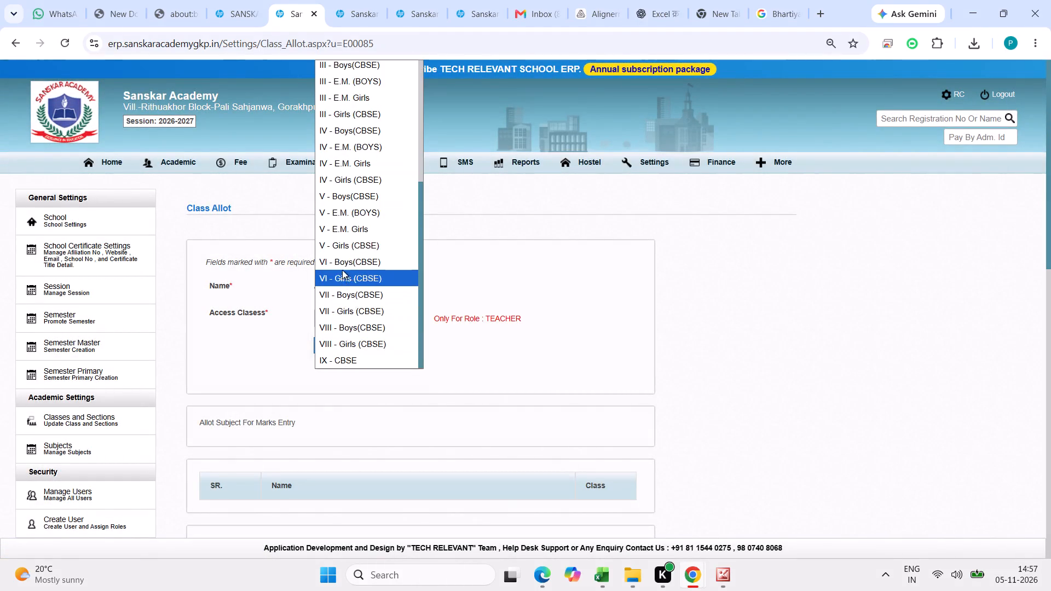
{"action": "left_click", "coordinate": [352, 242]}
{"action": "scroll", "coordinate": [421, 327], "scroll_direction": "down", "scroll_amount": 4}
{"action": "scroll", "coordinate": [423, 330], "scroll_direction": "up", "scroll_amount": 1}
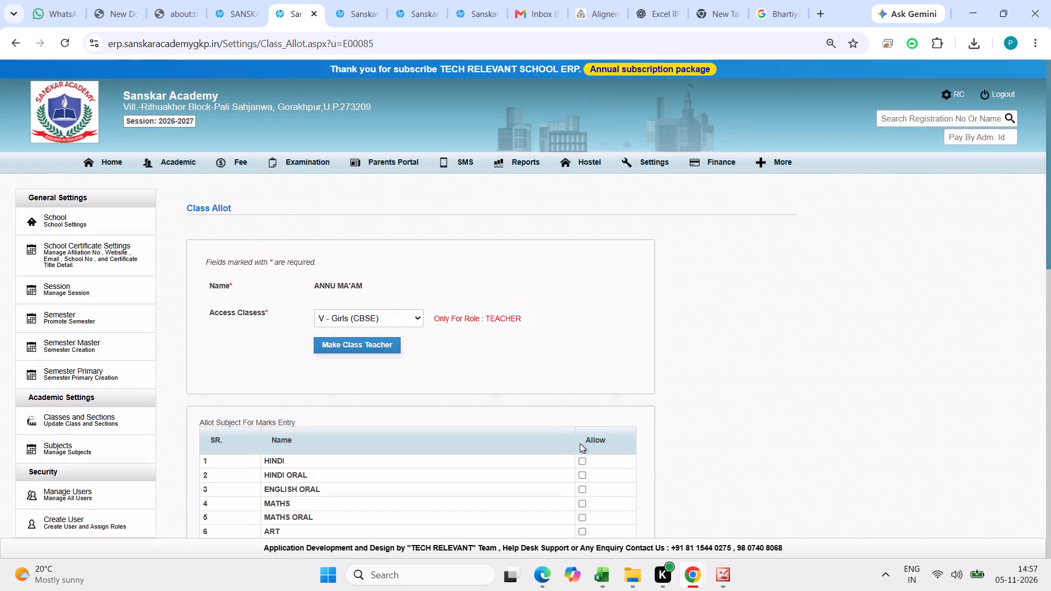
Allow Hindi, Hindi Oral, English Oral, Maths, Maths Oral and Art for the teacher's marks entry in V - Girls (CBSE).
{"action": "left_click", "coordinate": [582, 455]}
{"action": "left_click", "coordinate": [584, 459]}
{"action": "left_click", "coordinate": [580, 471]}
{"action": "left_click", "coordinate": [582, 483]}
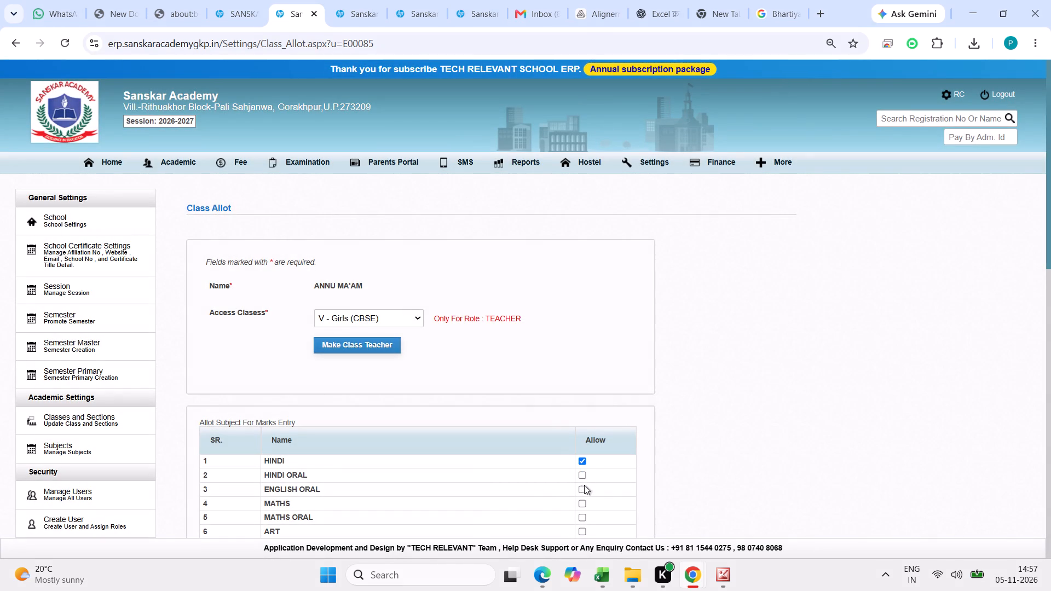
{"action": "left_click", "coordinate": [584, 474]}
{"action": "left_click", "coordinate": [584, 484]}
{"action": "left_click", "coordinate": [581, 489]}
{"action": "left_click", "coordinate": [581, 507]}
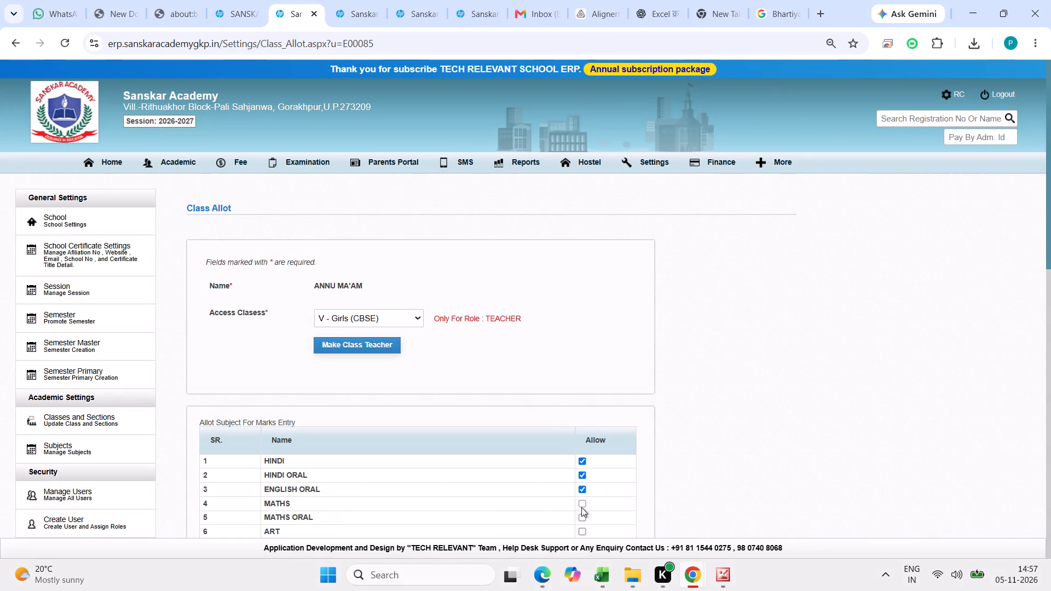
{"action": "left_click", "coordinate": [582, 520]}
{"action": "left_click", "coordinate": [580, 533]}
{"action": "scroll", "coordinate": [582, 520], "scroll_direction": "down", "scroll_amount": 1}
{"action": "scroll", "coordinate": [582, 520], "scroll_direction": "up", "scroll_amount": 1}
{"action": "scroll", "coordinate": [582, 520], "scroll_direction": "down", "scroll_amount": 1}
{"action": "scroll", "coordinate": [582, 517], "scroll_direction": "up", "scroll_amount": 1}
{"action": "scroll", "coordinate": [580, 502], "scroll_direction": "down", "scroll_amount": 1}
{"action": "scroll", "coordinate": [580, 502], "scroll_direction": "up", "scroll_amount": 1}
{"action": "scroll", "coordinate": [580, 502], "scroll_direction": "down", "scroll_amount": 1}
{"action": "scroll", "coordinate": [580, 500], "scroll_direction": "up", "scroll_amount": 1}
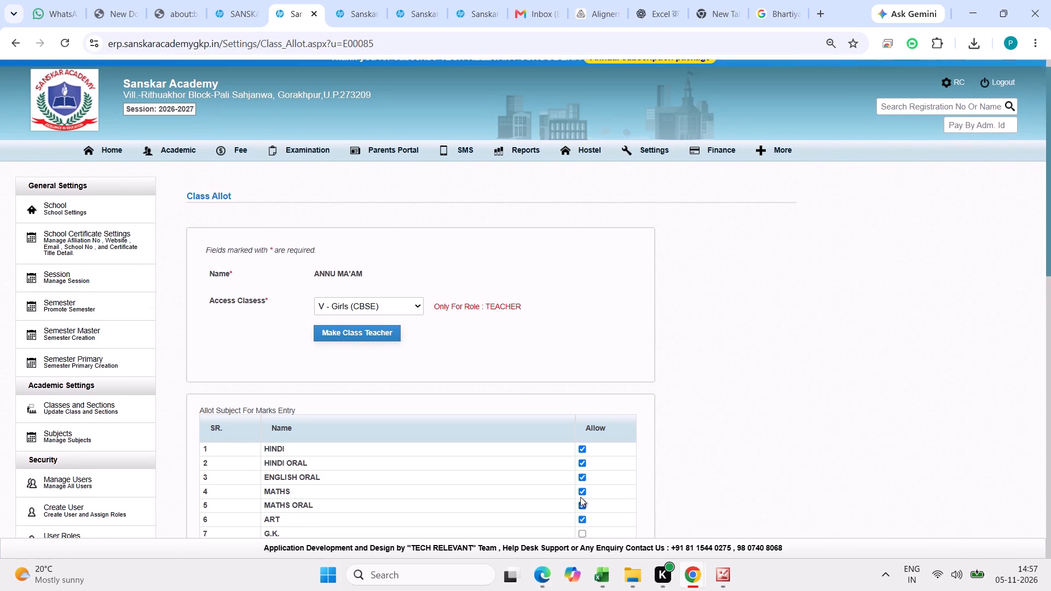
Allow G.K., Computer, English and EVS as well, and add the selected subjects to the teacher's marks-entry allotment.
{"action": "scroll", "coordinate": [580, 489], "scroll_direction": "down", "scroll_amount": 4}
{"action": "left_click", "coordinate": [580, 251]}
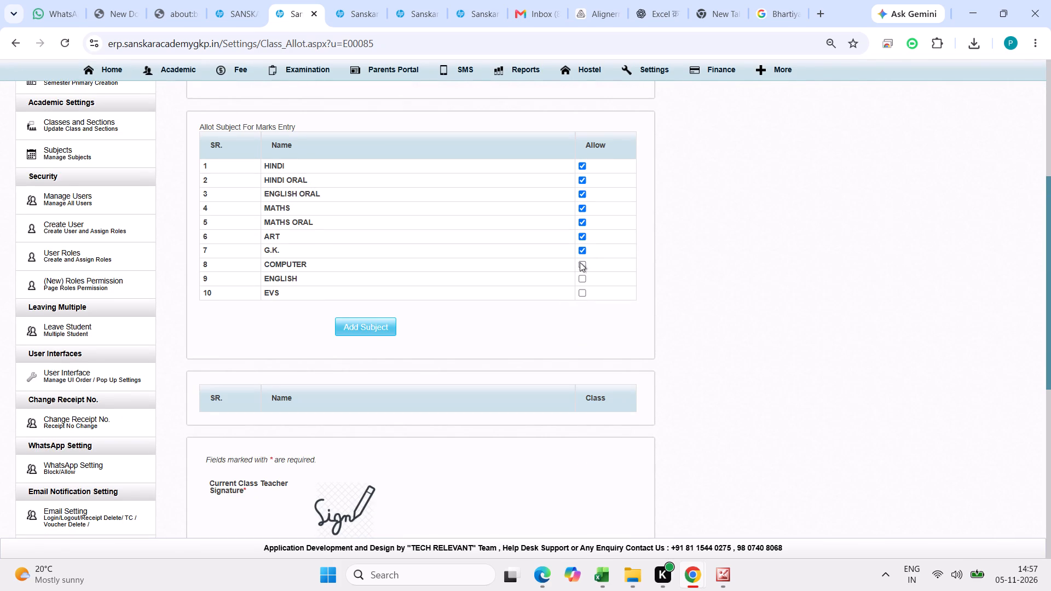
{"action": "left_click", "coordinate": [580, 265]}
{"action": "left_click", "coordinate": [581, 273]}
{"action": "left_click", "coordinate": [582, 277]}
{"action": "left_click", "coordinate": [580, 294]}
{"action": "left_click", "coordinate": [359, 329]}
{"action": "scroll", "coordinate": [392, 314], "scroll_direction": "up", "scroll_amount": 4}
{"action": "scroll", "coordinate": [395, 314], "scroll_direction": "down", "scroll_amount": 1}
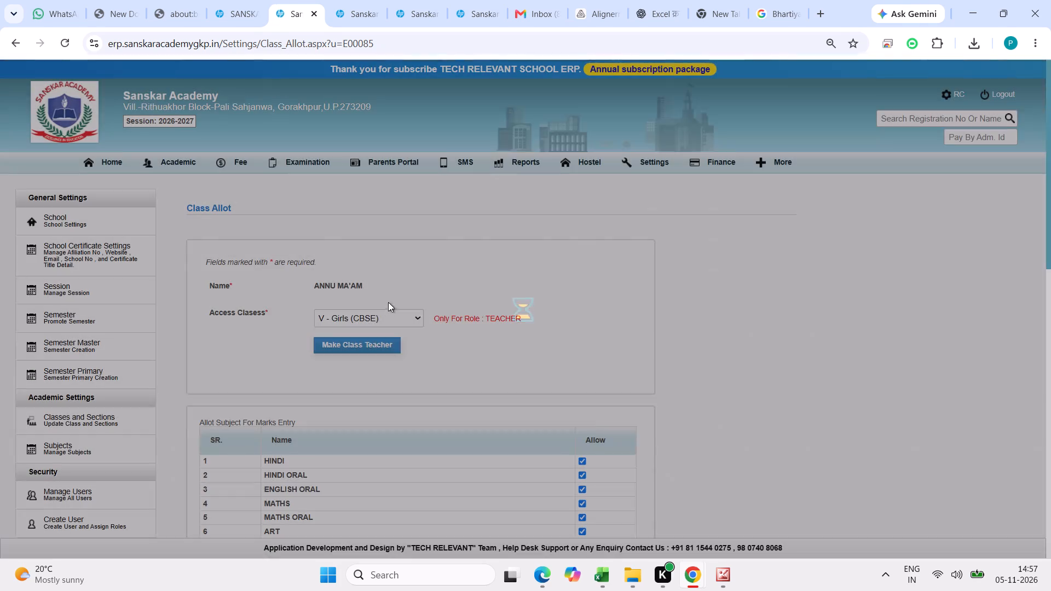
Make the teacher class teacher of V - Girls (CBSE).
{"action": "left_click", "coordinate": [365, 344]}
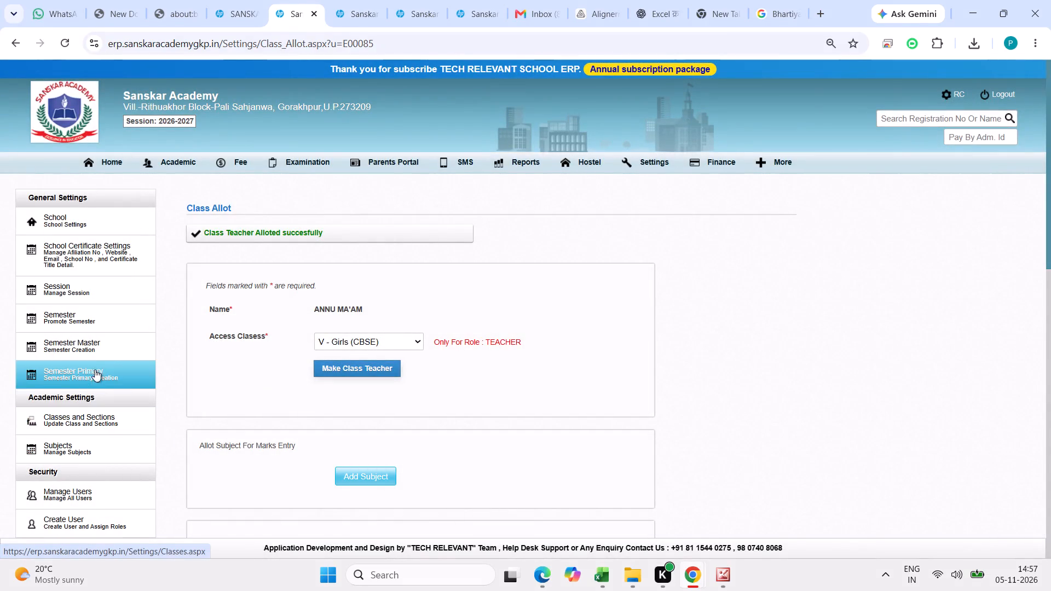
Show the Employee-role users in Manage Users and open class allotment for the active employee in row 44.
{"action": "left_click", "coordinate": [83, 502]}
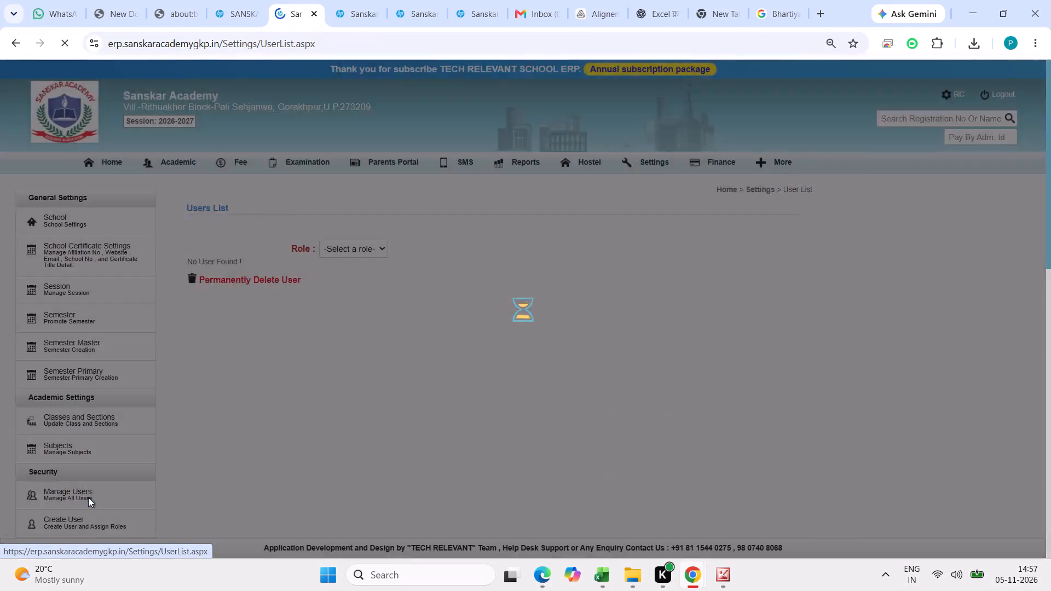
{"action": "left_click", "coordinate": [351, 251]}
{"action": "left_click", "coordinate": [355, 290]}
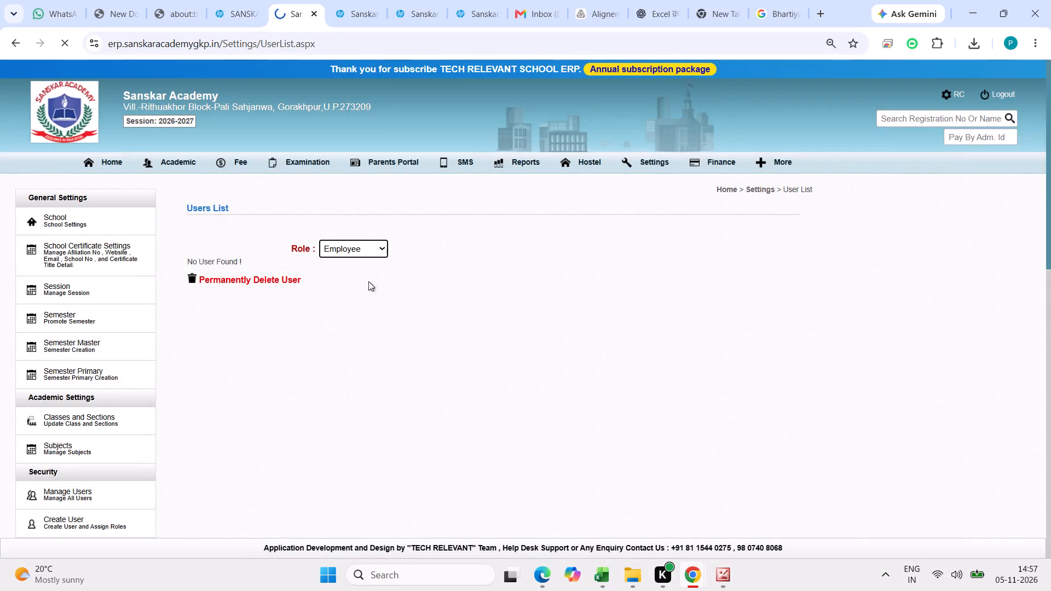
{"action": "scroll", "coordinate": [719, 398], "scroll_direction": "down", "scroll_amount": 6}
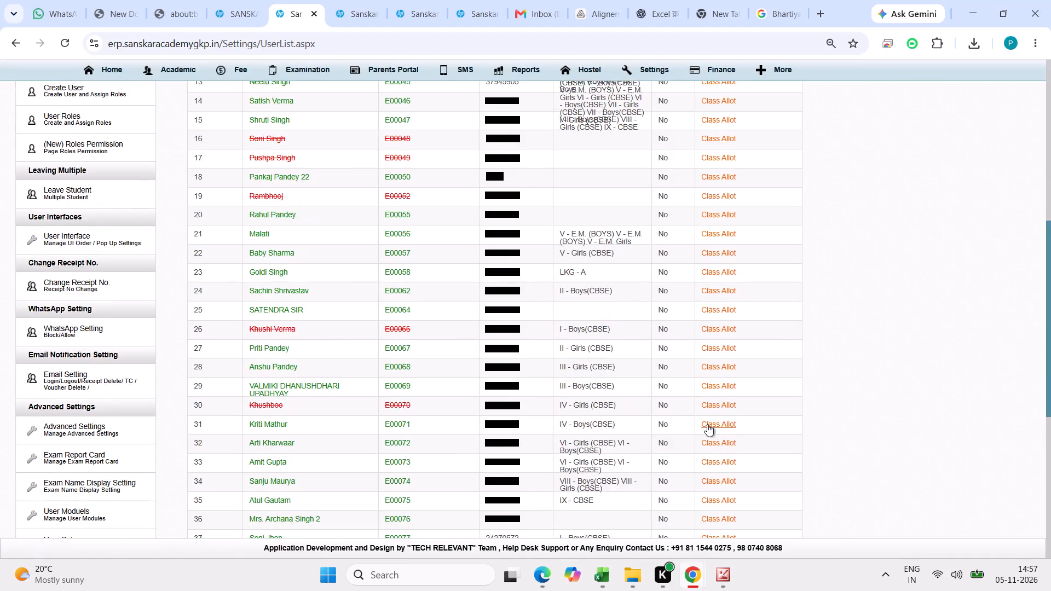
{"action": "scroll", "coordinate": [707, 424], "scroll_direction": "down", "scroll_amount": 4}
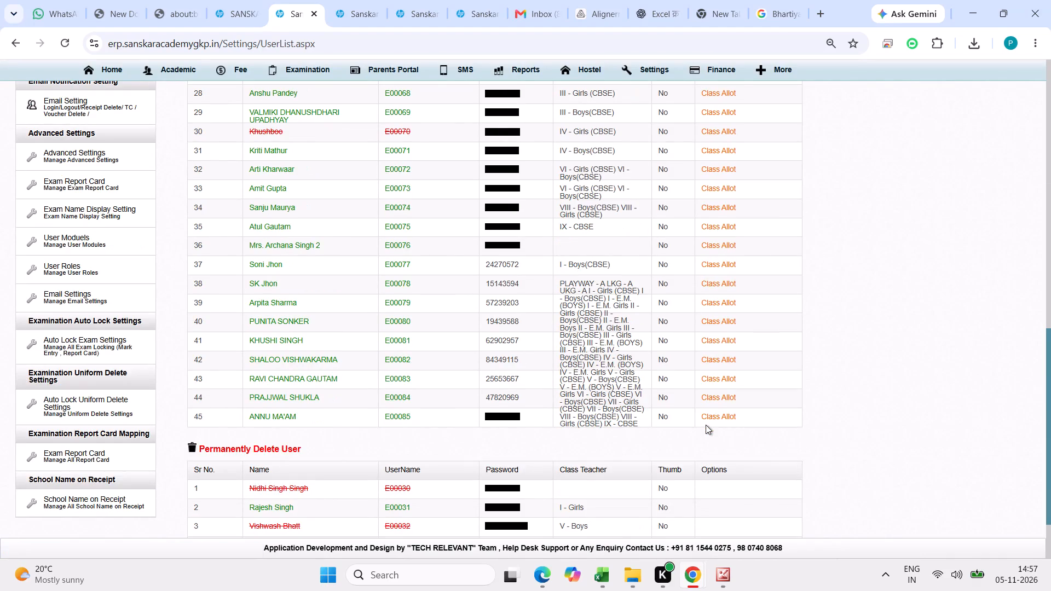
{"action": "left_click", "coordinate": [712, 396]}
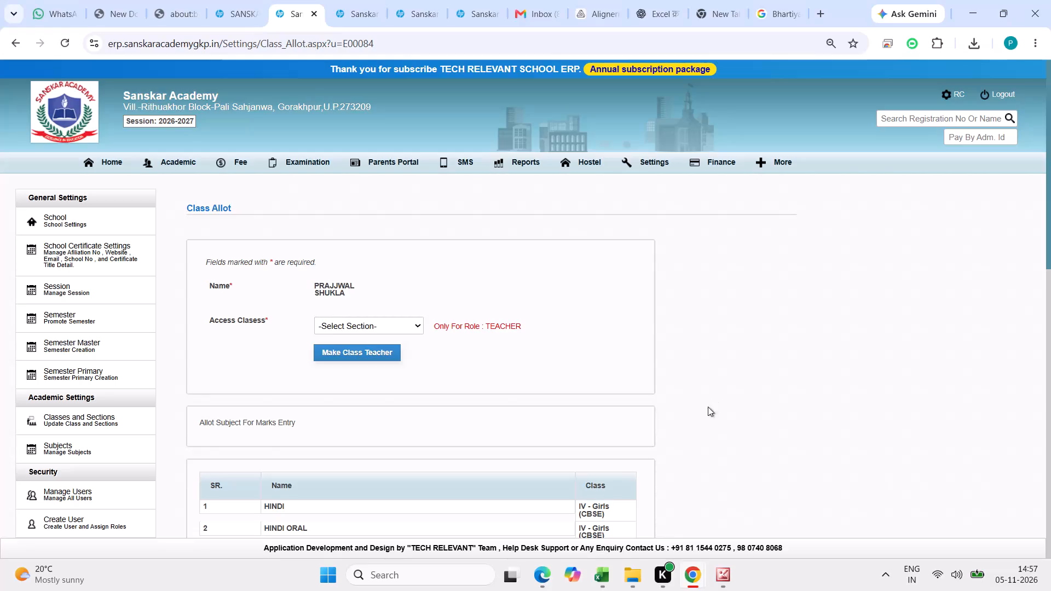
Make this employee class teacher of section IV - Girls (CBSE).
{"action": "scroll", "coordinate": [371, 337], "scroll_direction": "down", "scroll_amount": 2}
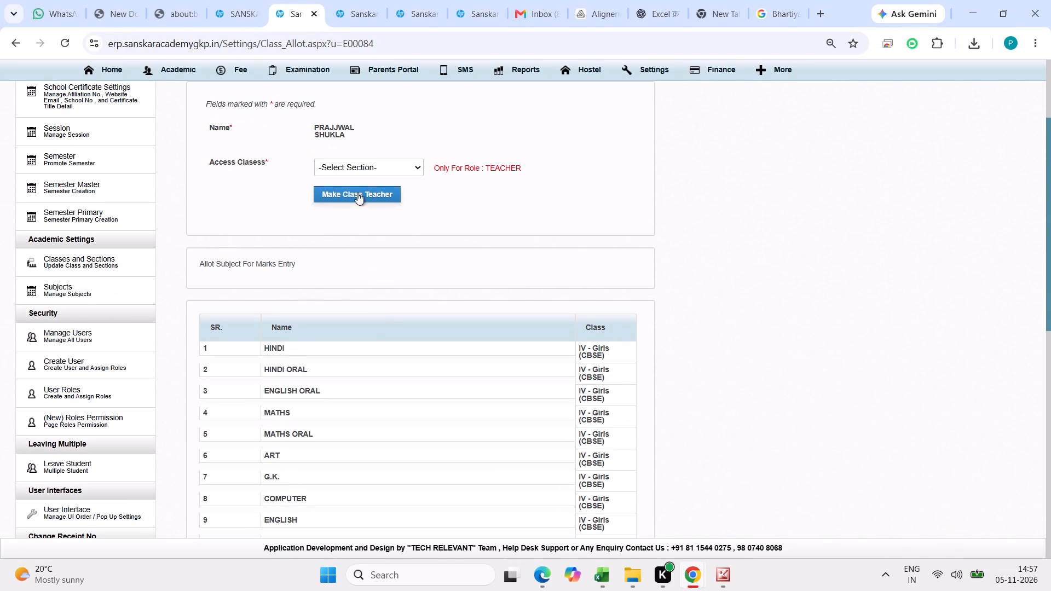
{"action": "left_click", "coordinate": [361, 170]}
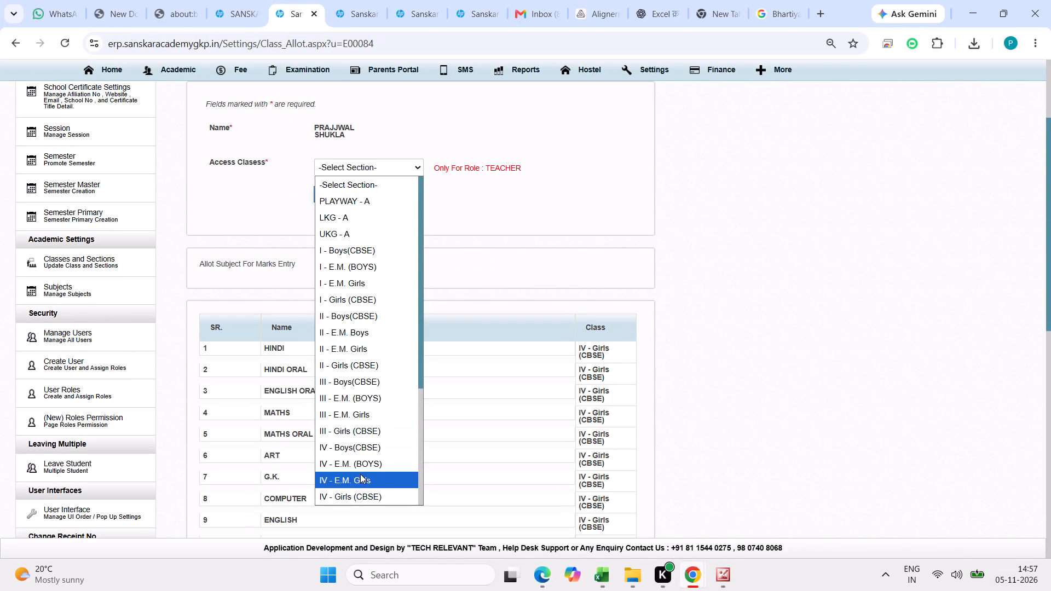
{"action": "scroll", "coordinate": [357, 494], "scroll_direction": "down", "scroll_amount": 1}
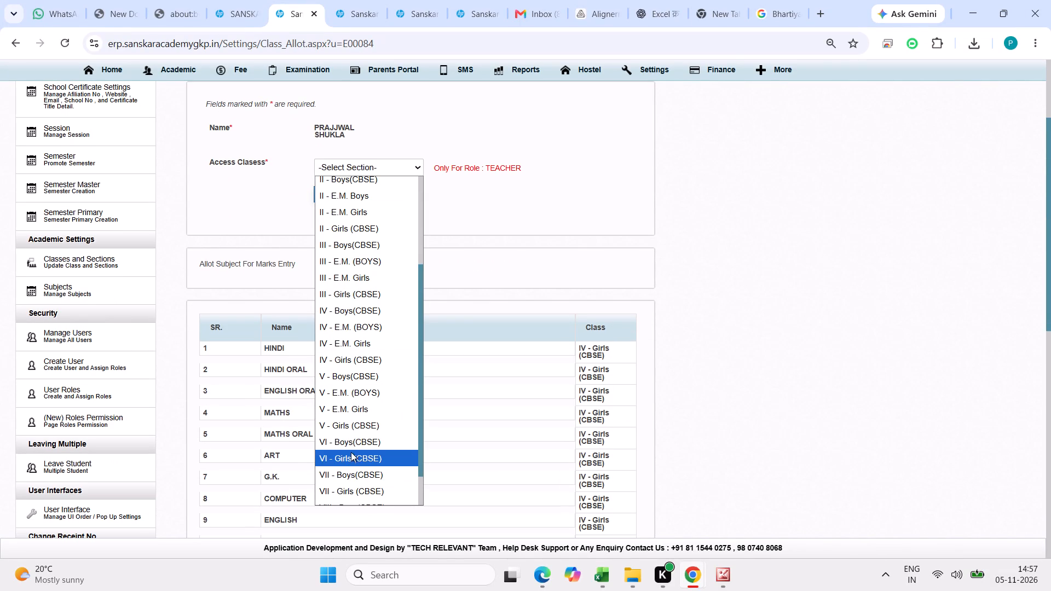
{"action": "left_click", "coordinate": [361, 361]}
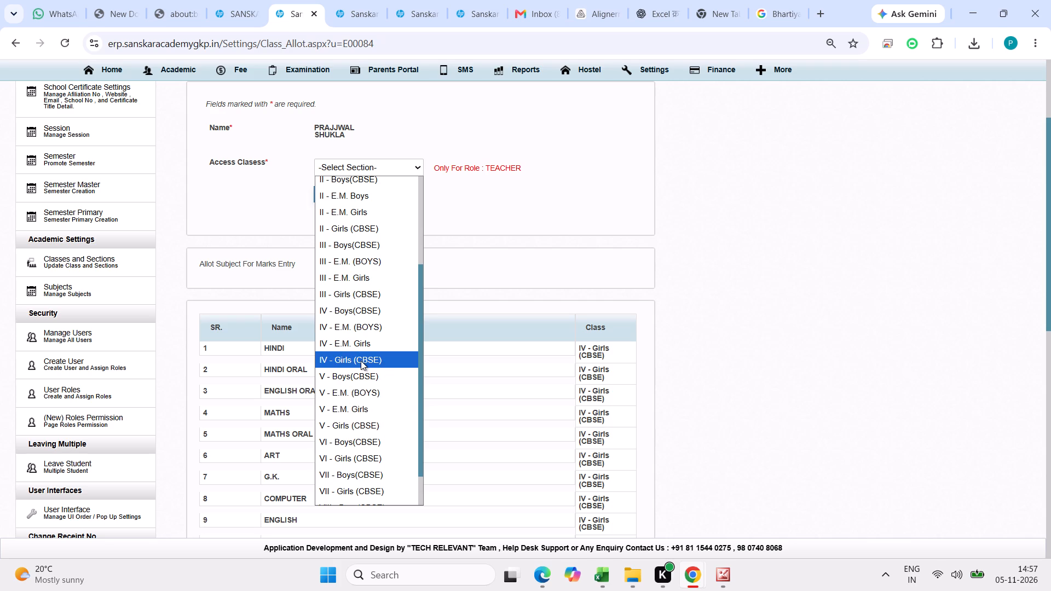
{"action": "left_click", "coordinate": [356, 356]}
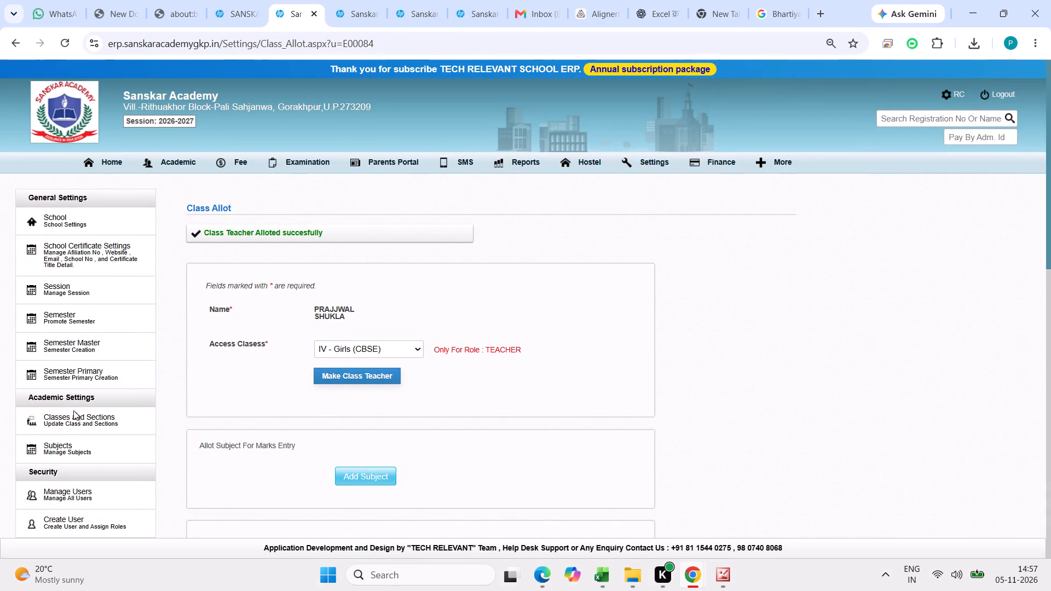
Return to the Employee-role users in Manage Users and open class allotment for the active employee in row 37.
{"action": "left_click", "coordinate": [85, 488]}
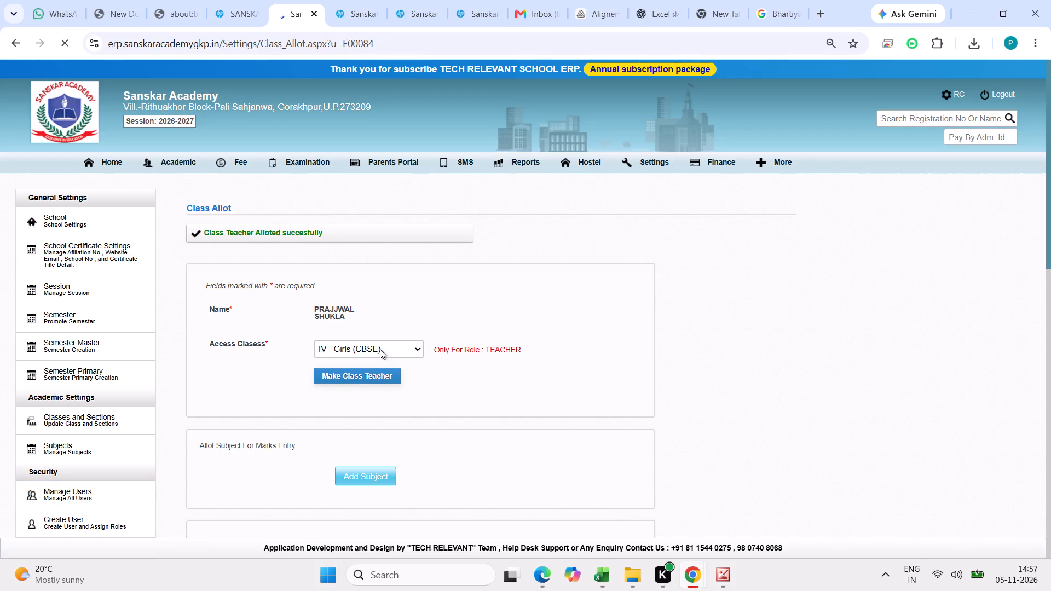
{"action": "left_click", "coordinate": [368, 248]}
{"action": "left_click", "coordinate": [356, 286]}
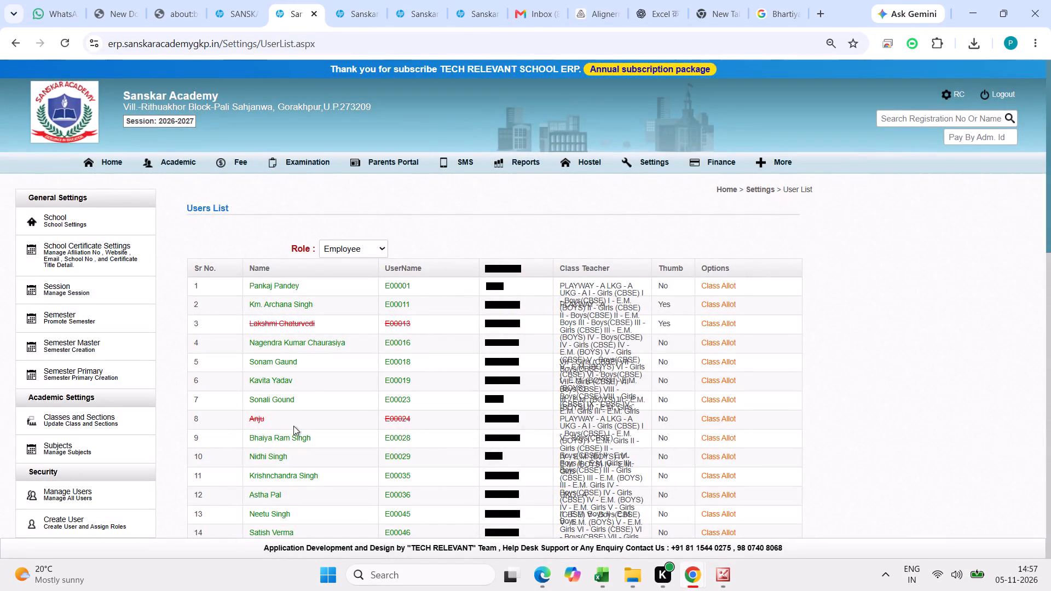
{"action": "scroll", "coordinate": [285, 495], "scroll_direction": "down", "scroll_amount": 3}
{"action": "scroll", "coordinate": [284, 497], "scroll_direction": "up", "scroll_amount": 1}
{"action": "scroll", "coordinate": [286, 496], "scroll_direction": "down", "scroll_amount": 2}
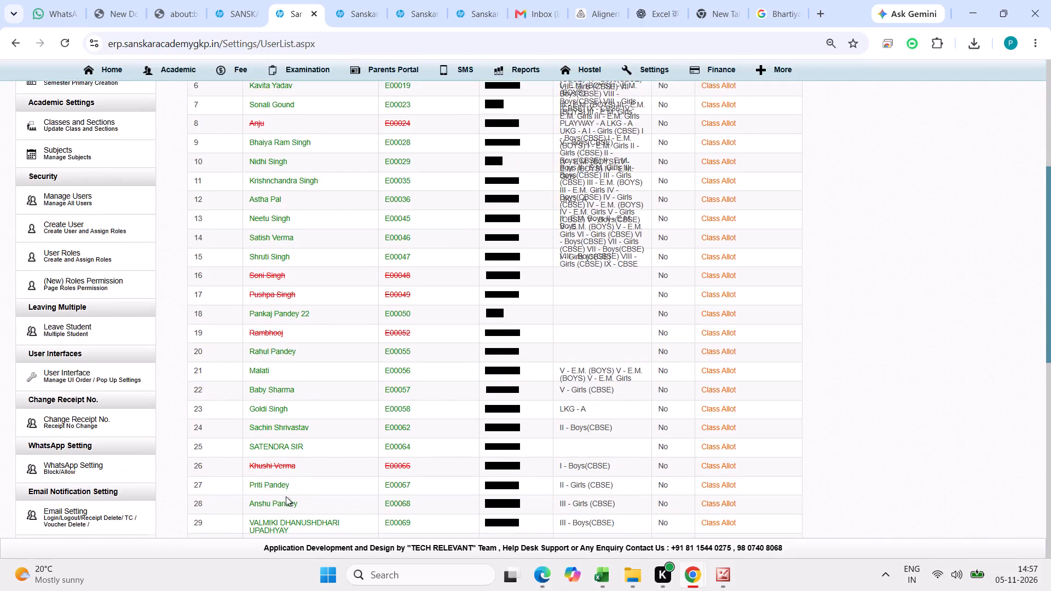
{"action": "scroll", "coordinate": [286, 496], "scroll_direction": "down", "scroll_amount": 1}
{"action": "scroll", "coordinate": [286, 496], "scroll_direction": "up", "scroll_amount": 1}
{"action": "scroll", "coordinate": [286, 496], "scroll_direction": "down", "scroll_amount": 6}
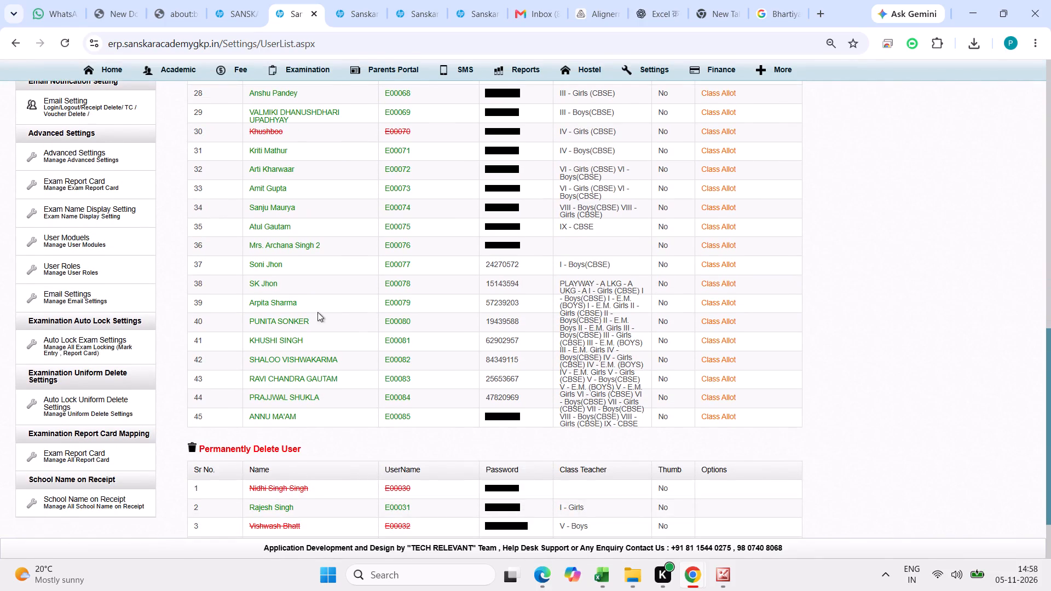
{"action": "left_click", "coordinate": [708, 265]}
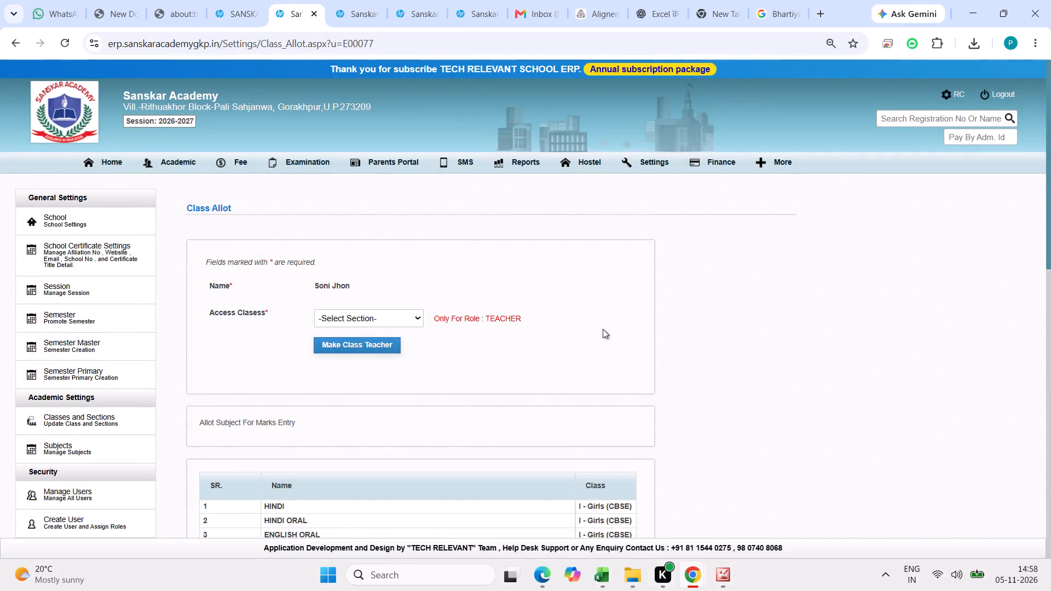
Allot all ten listed subjects, Hindi through Computer, to this teacher for marks entry in section I - Boys (CBSE).
{"action": "left_click", "coordinate": [411, 318]}
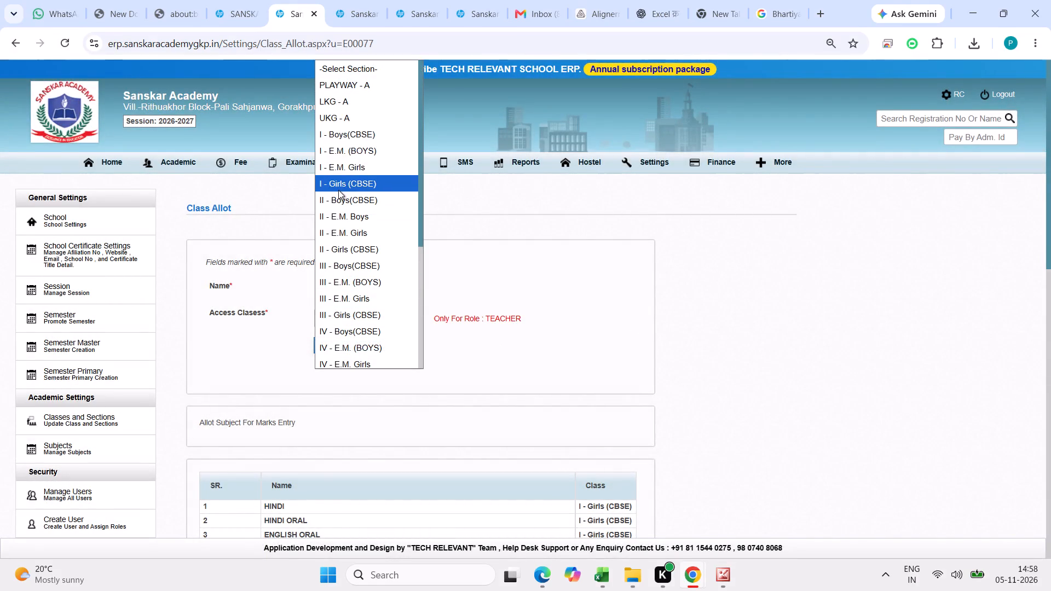
{"action": "left_click", "coordinate": [348, 138]}
{"action": "scroll", "coordinate": [390, 398], "scroll_direction": "down", "scroll_amount": 5}
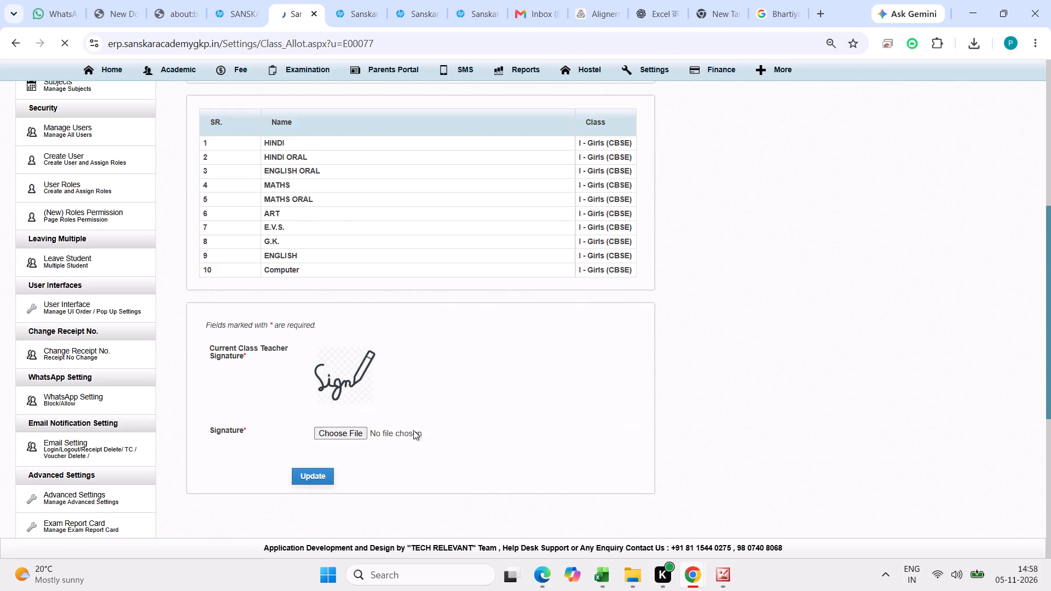
{"action": "scroll", "coordinate": [568, 459], "scroll_direction": "down", "scroll_amount": 2}
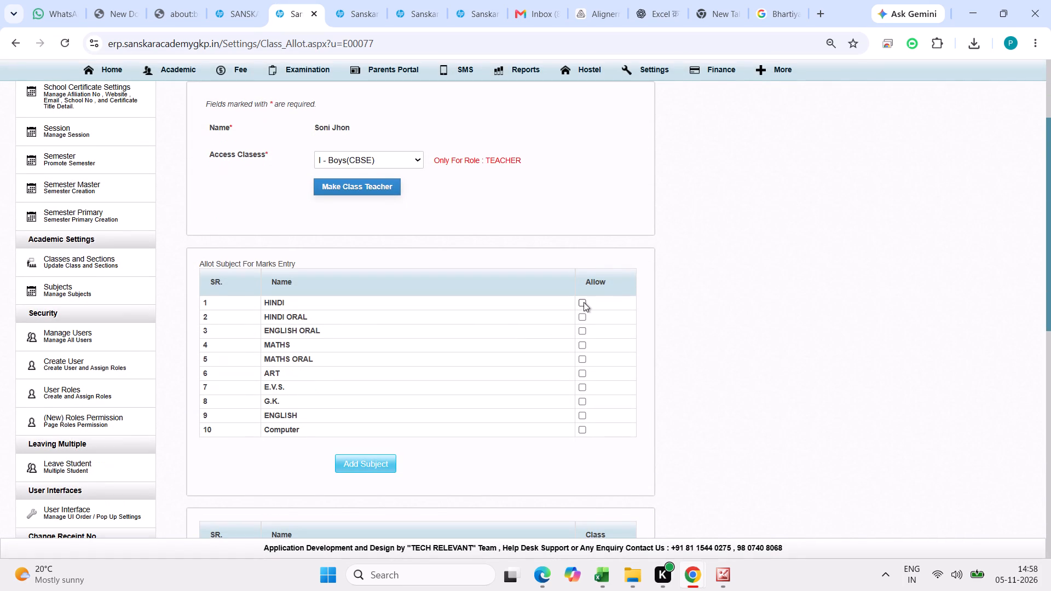
{"action": "left_click", "coordinate": [584, 302]}
{"action": "left_click", "coordinate": [580, 317]}
{"action": "left_click", "coordinate": [582, 326]}
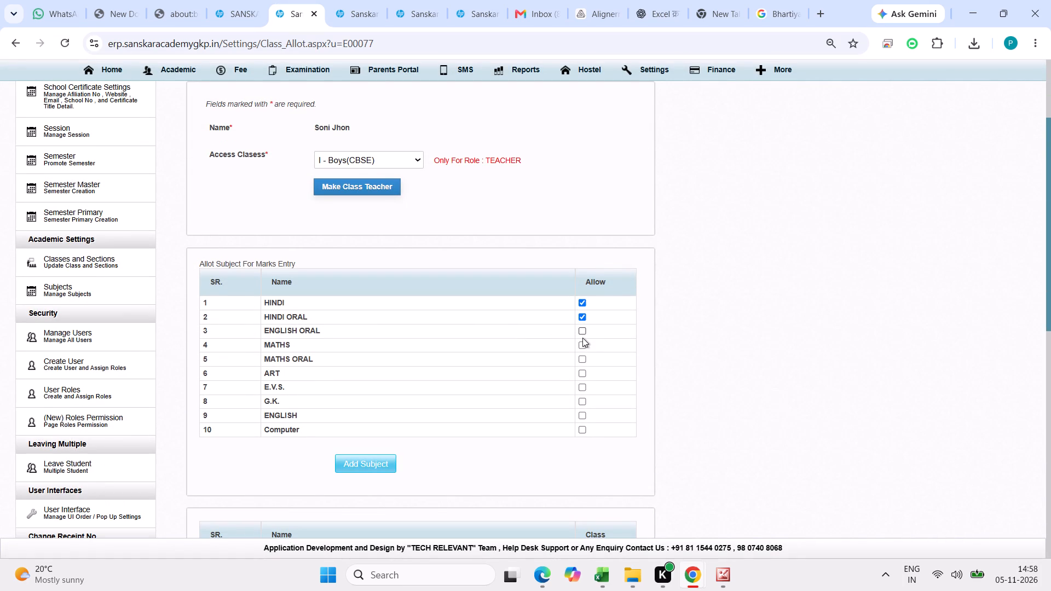
{"action": "left_click", "coordinate": [580, 333]}
{"action": "left_click", "coordinate": [580, 342]}
{"action": "left_click", "coordinate": [583, 360]}
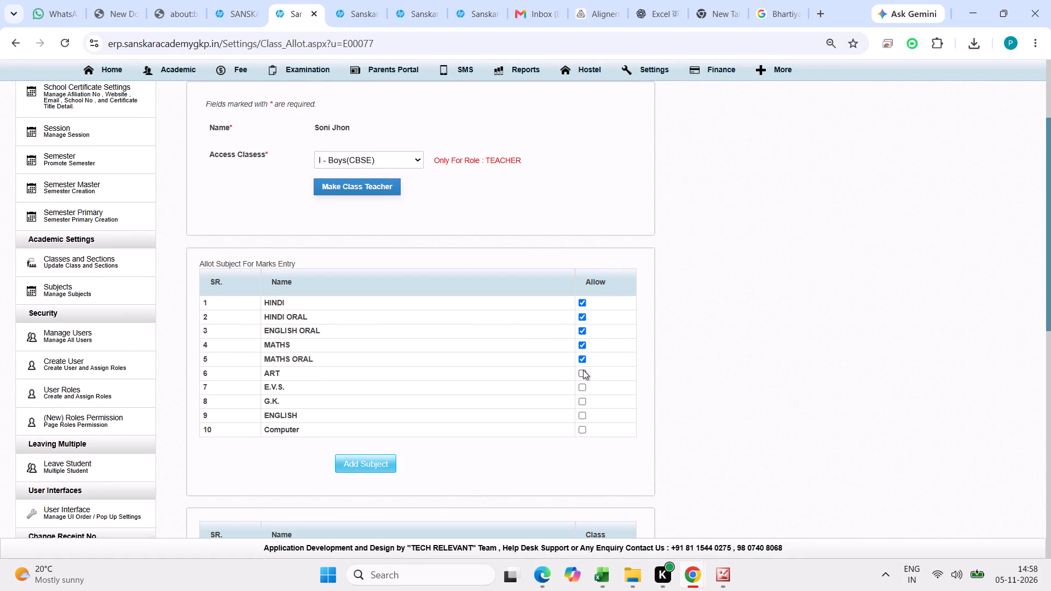
{"action": "left_click", "coordinate": [583, 370]}
{"action": "left_click", "coordinate": [583, 387]}
{"action": "left_click", "coordinate": [583, 404]}
{"action": "left_click", "coordinate": [583, 413]}
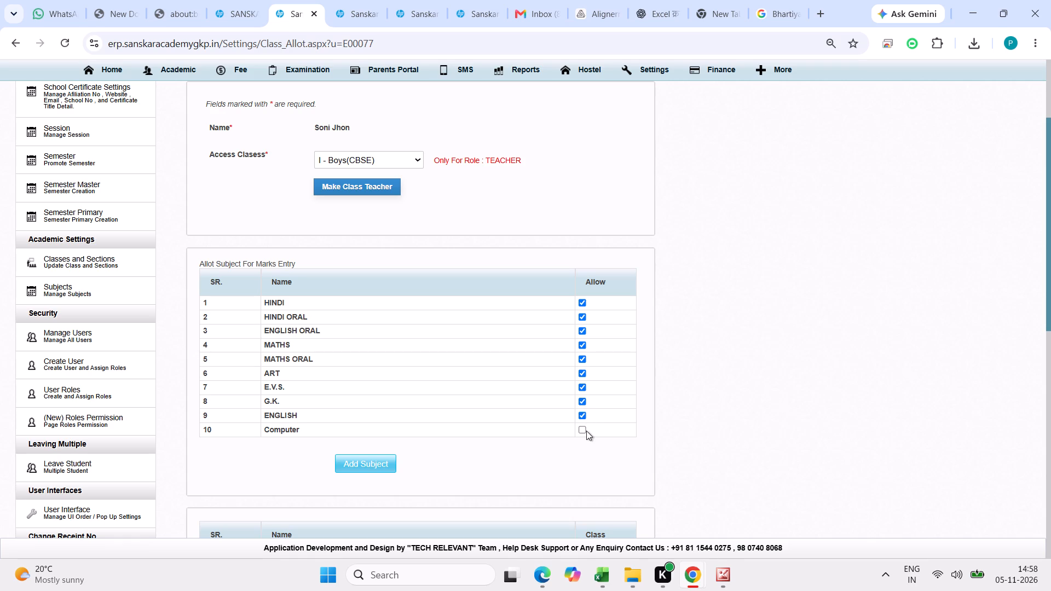
{"action": "left_click", "coordinate": [586, 431]}
{"action": "left_click", "coordinate": [349, 465]}
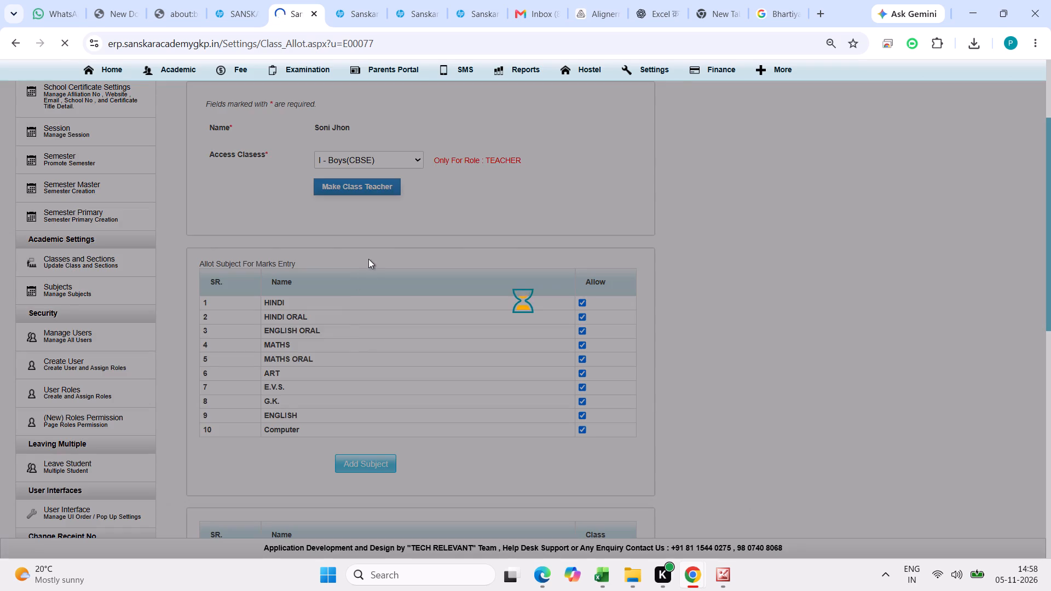
Make the teacher class teacher of I - Boys (CBSE).
{"action": "left_click", "coordinate": [362, 343]}
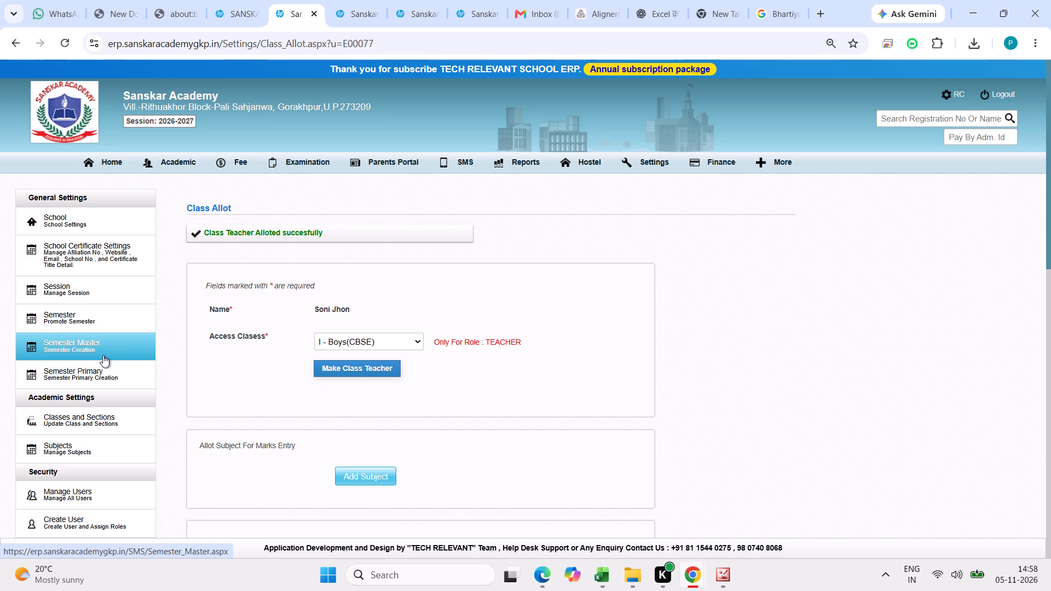
Open the employee list under Human Resources' Employee Management and display all employees.
{"action": "left_click", "coordinate": [95, 494]}
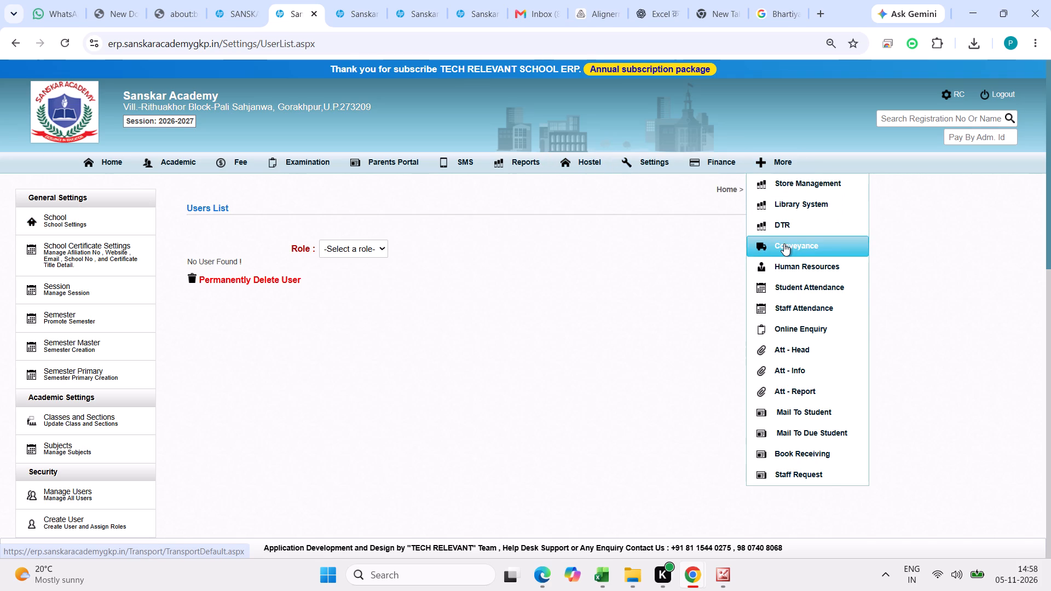
{"action": "left_click", "coordinate": [784, 260]}
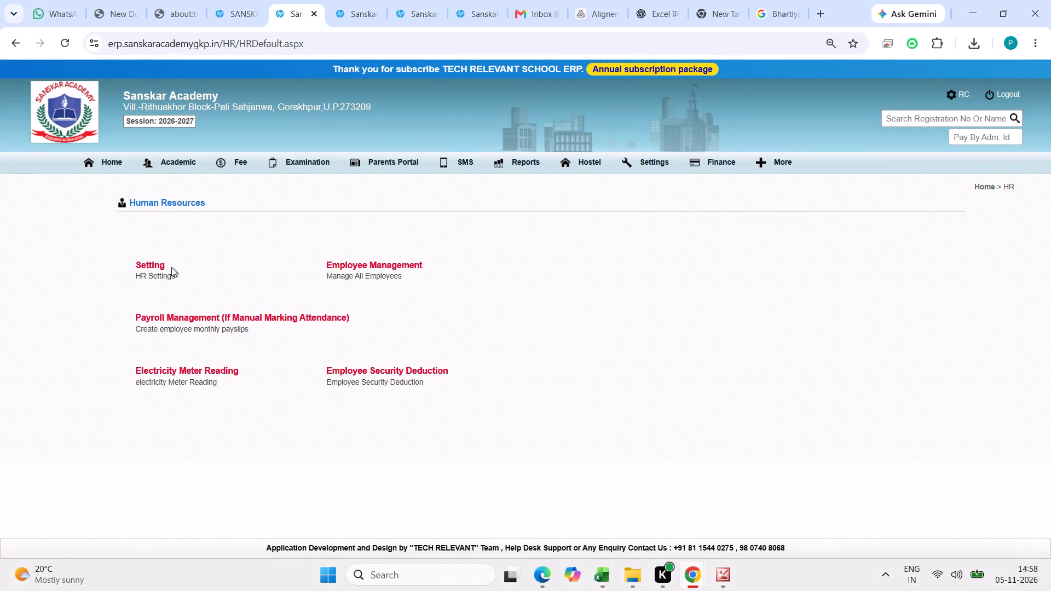
{"action": "left_click", "coordinate": [377, 268]}
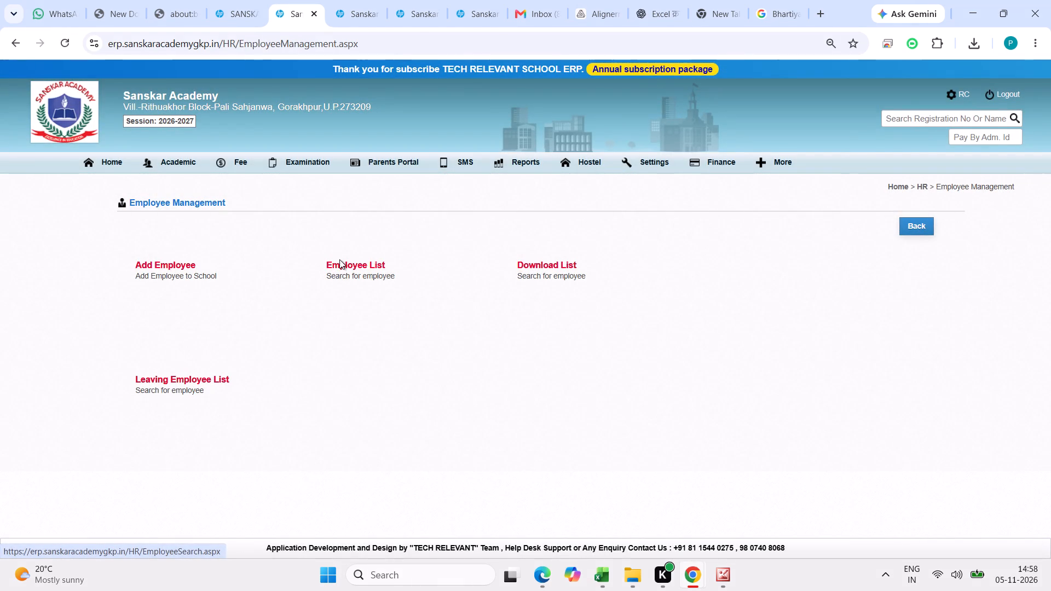
{"action": "left_click", "coordinate": [338, 259]}
{"action": "left_click", "coordinate": [345, 259]}
{"action": "left_click", "coordinate": [349, 263]}
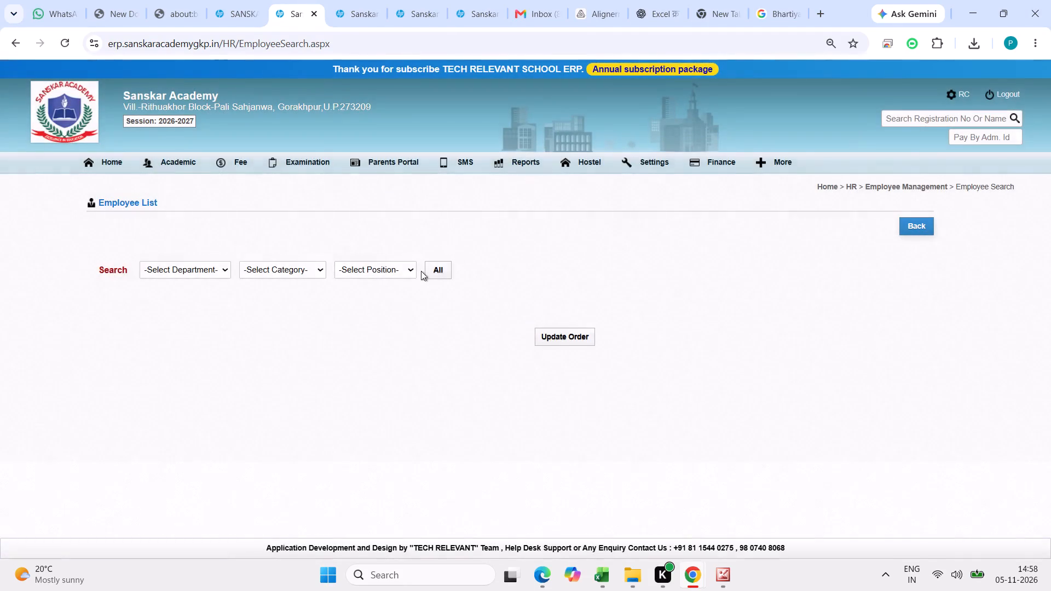
{"action": "left_click", "coordinate": [441, 274]}
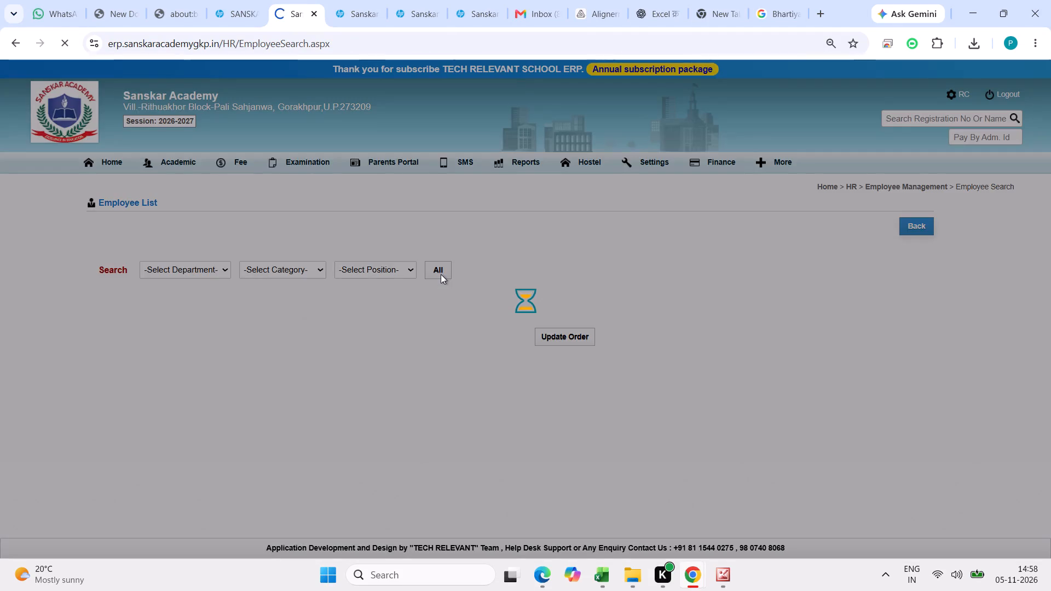
Look through the full employee list and search the page for "PRA" to locate the employee.
{"action": "scroll", "coordinate": [467, 432], "scroll_direction": "up", "scroll_amount": 1}
{"action": "scroll", "coordinate": [465, 432], "scroll_direction": "down", "scroll_amount": 4}
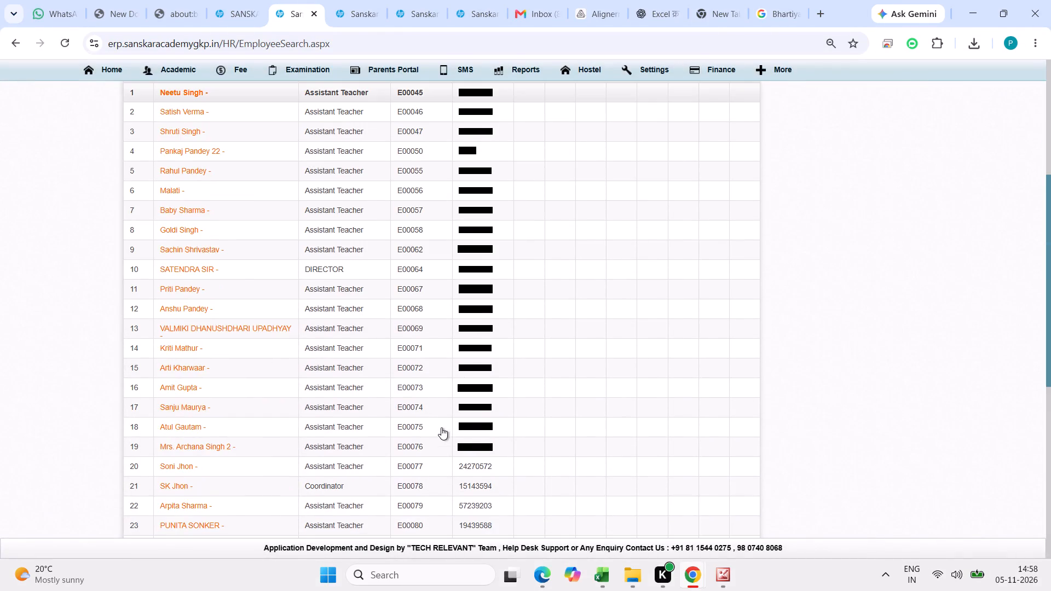
{"action": "scroll", "coordinate": [437, 446], "scroll_direction": "down", "scroll_amount": 2}
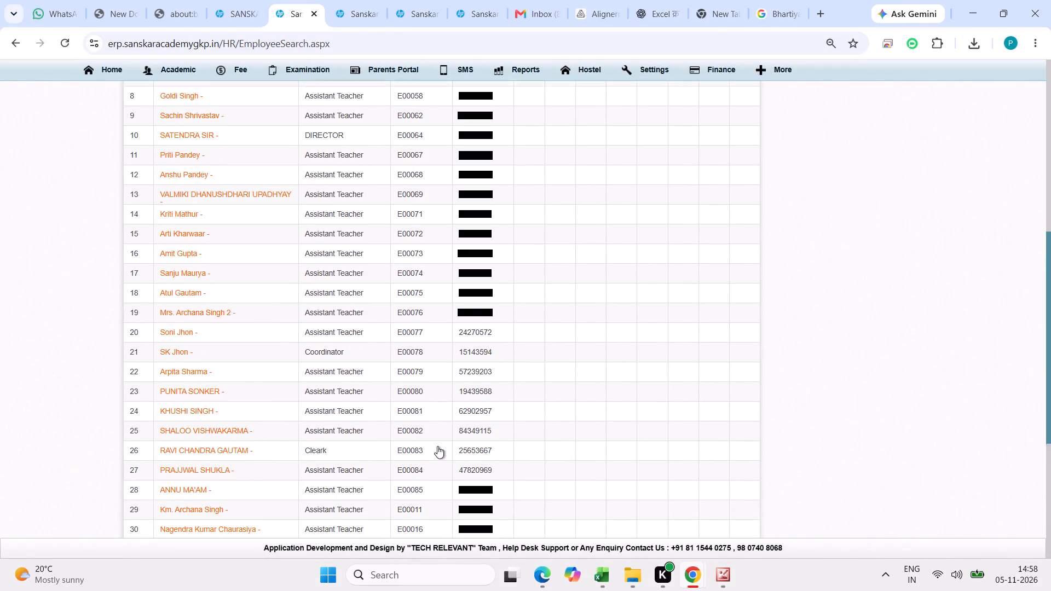
{"action": "scroll", "coordinate": [437, 446], "scroll_direction": "down", "scroll_amount": 1}
{"action": "scroll", "coordinate": [437, 446], "scroll_direction": "up", "scroll_amount": 1}
{"action": "scroll", "coordinate": [437, 446], "scroll_direction": "down", "scroll_amount": 6}
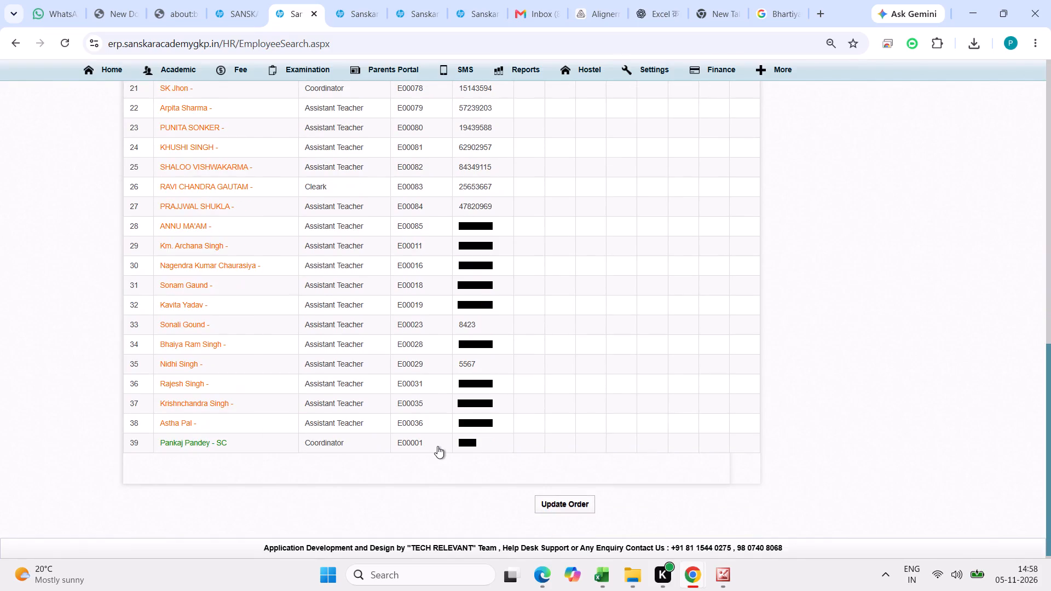
{"action": "key", "text": "ctrl+f"}
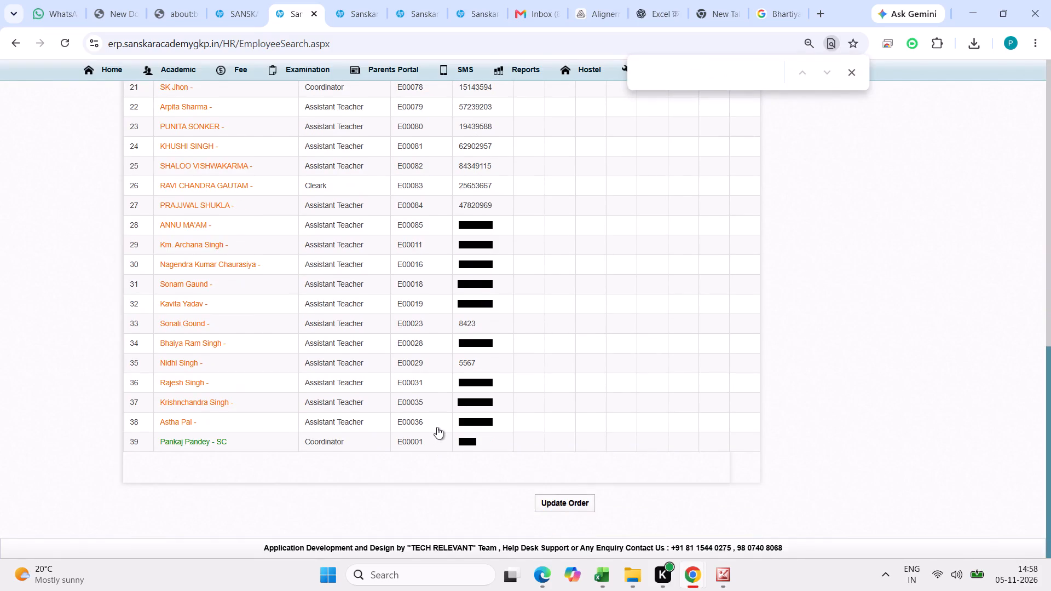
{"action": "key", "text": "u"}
{"action": "key", "text": "BackSpace"}
{"action": "key", "text": "BackSpace"}
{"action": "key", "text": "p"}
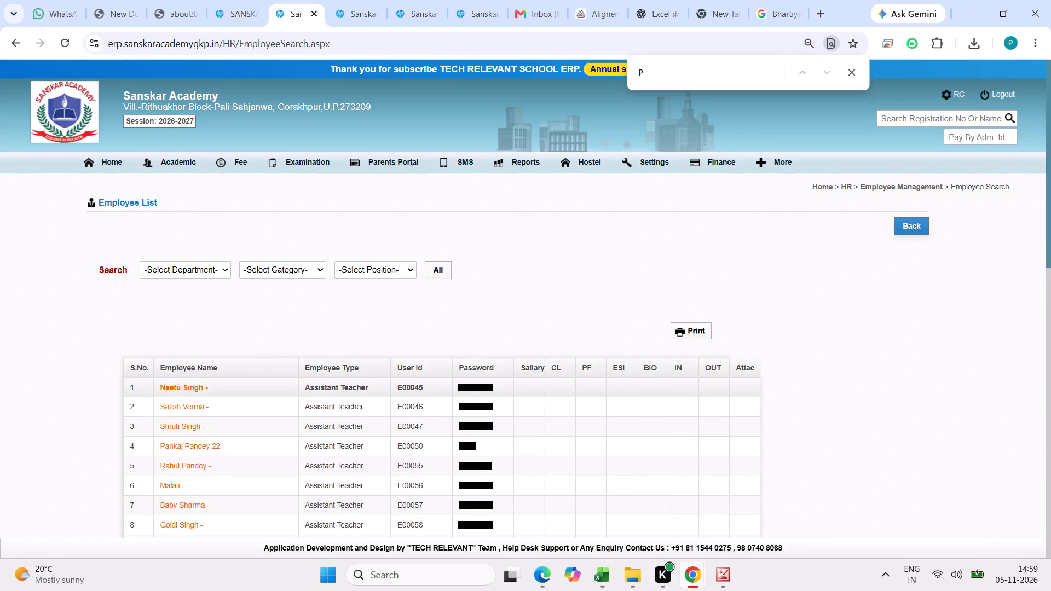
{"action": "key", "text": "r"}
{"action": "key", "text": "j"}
{"action": "scroll", "coordinate": [424, 431], "scroll_direction": "down", "scroll_amount": 3}
{"action": "key", "text": "BackSpace"}
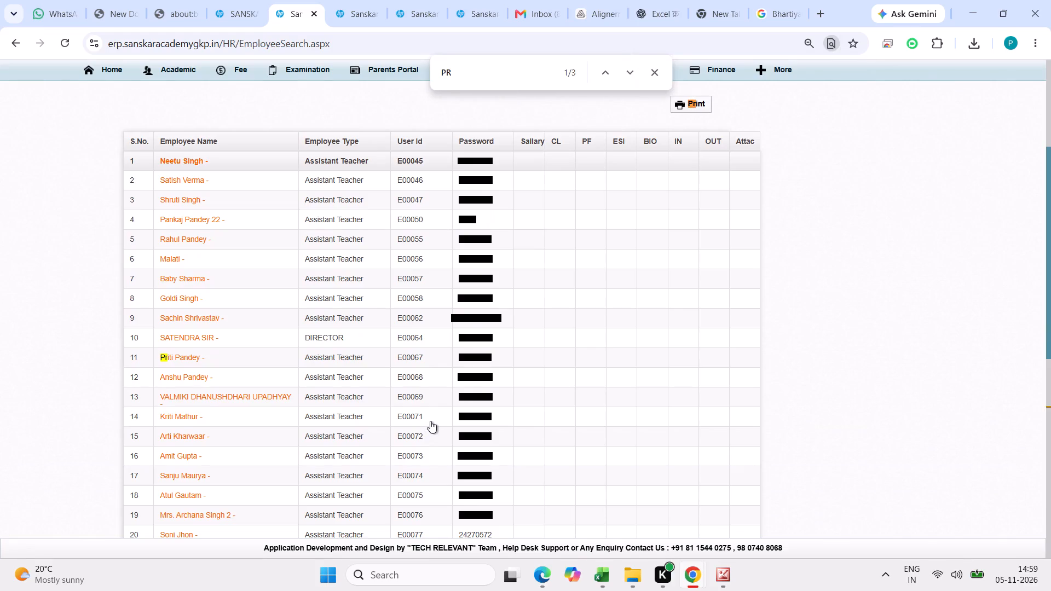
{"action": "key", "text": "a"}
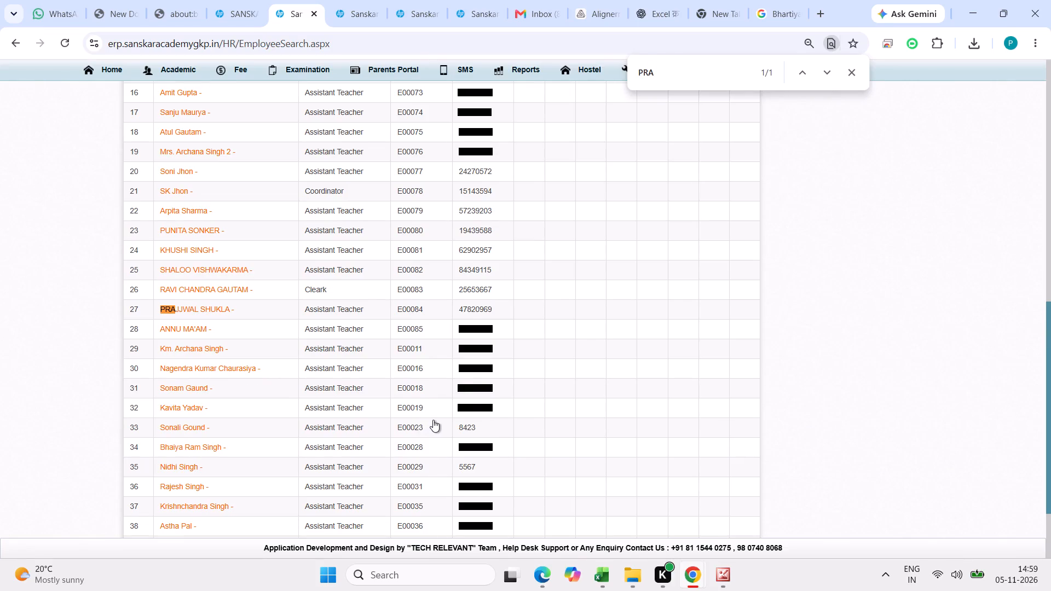
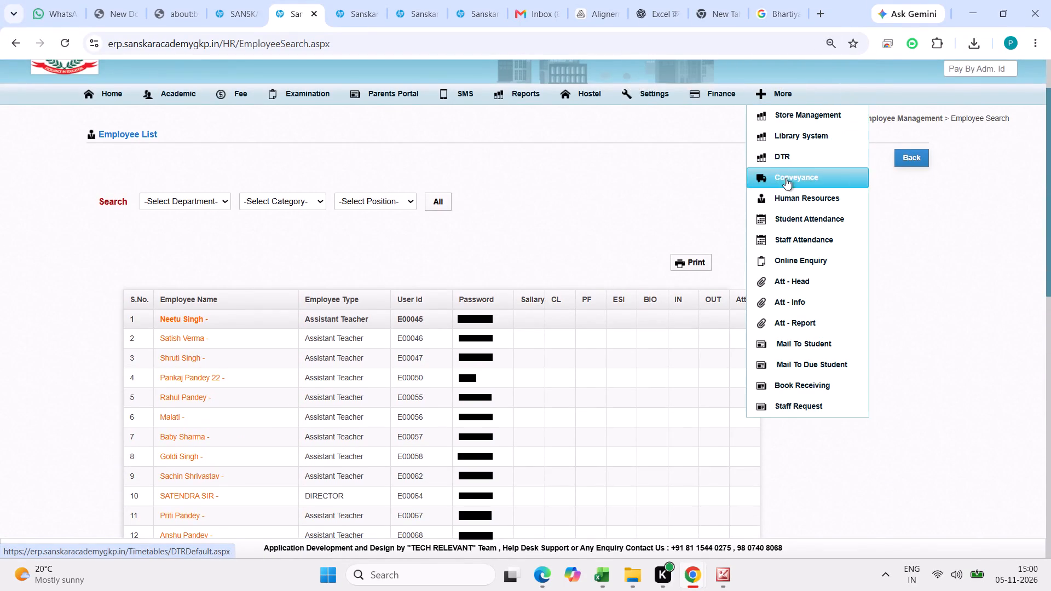
Open the Human Resources section.
{"action": "left_click", "coordinate": [786, 190]}
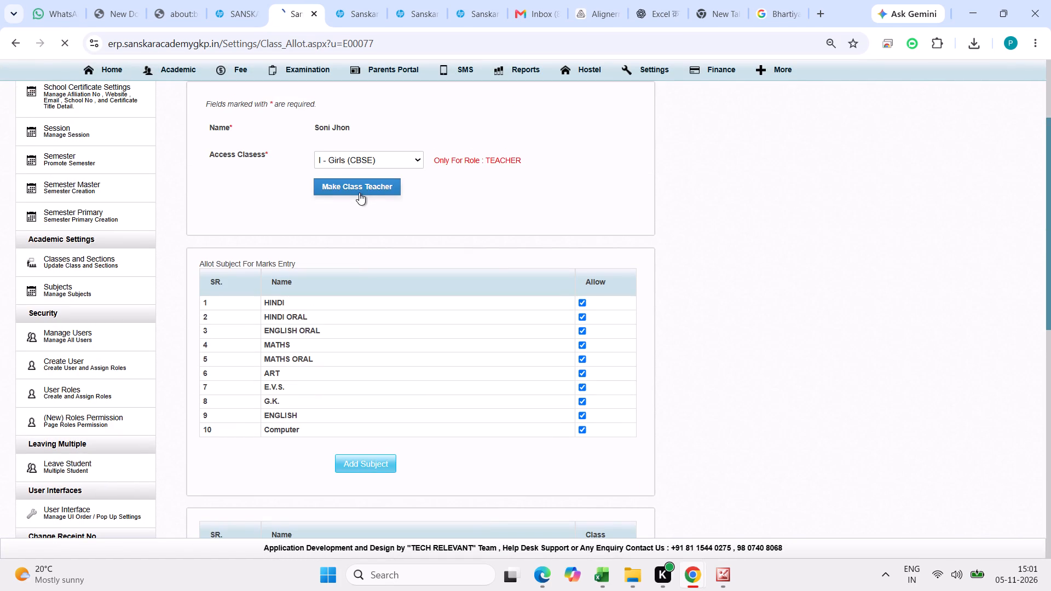
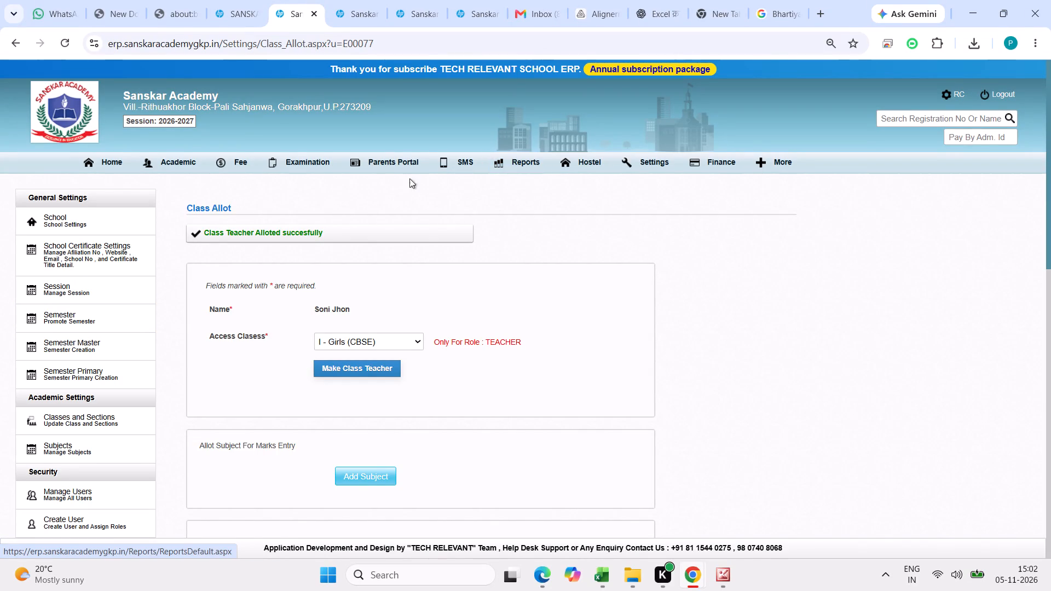
Open the Parents Portal section, dismiss the feature video and look through its class allotment options for teachers.
{"action": "left_click", "coordinate": [379, 163]}
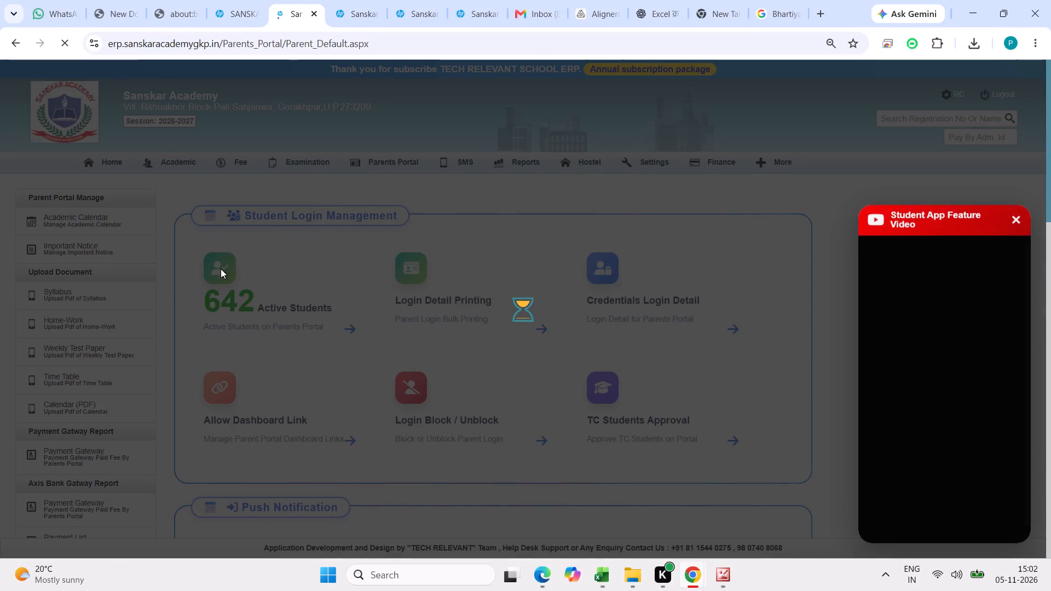
{"action": "left_click", "coordinate": [1013, 213]}
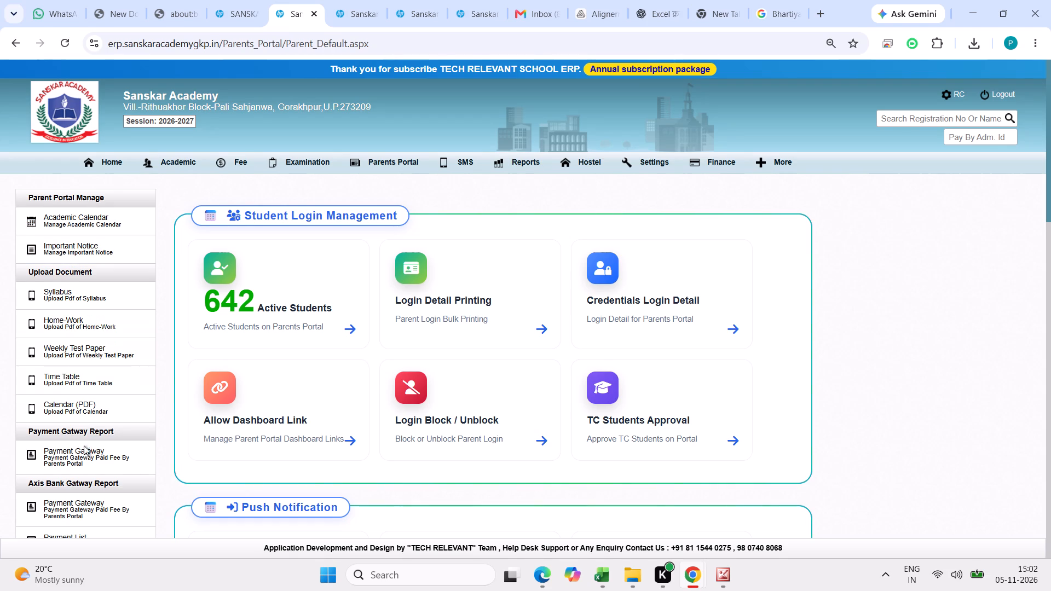
{"action": "scroll", "coordinate": [86, 463], "scroll_direction": "down", "scroll_amount": 4}
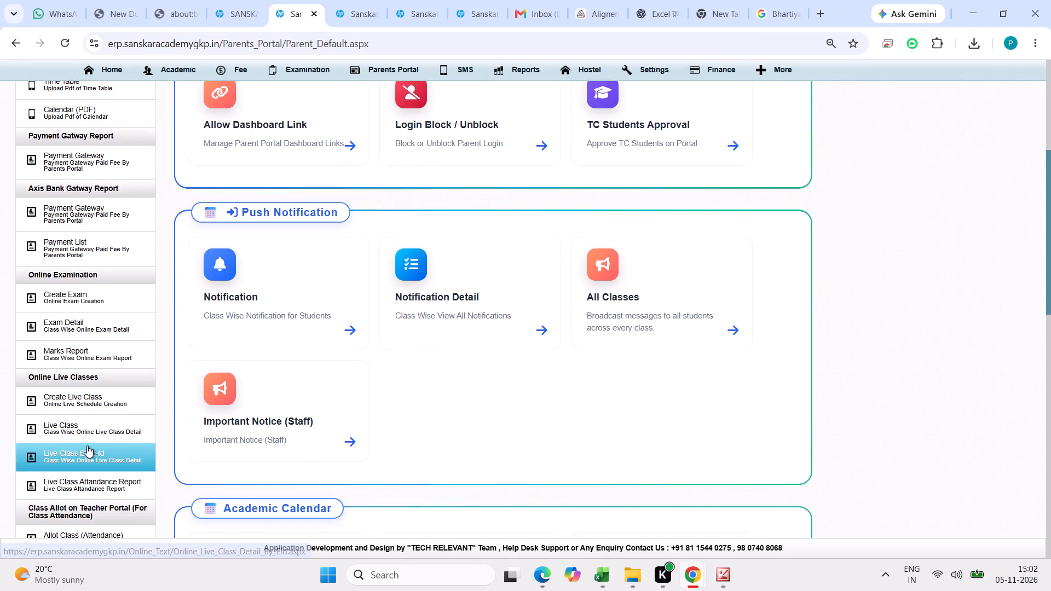
{"action": "scroll", "coordinate": [87, 438], "scroll_direction": "down", "scroll_amount": 4}
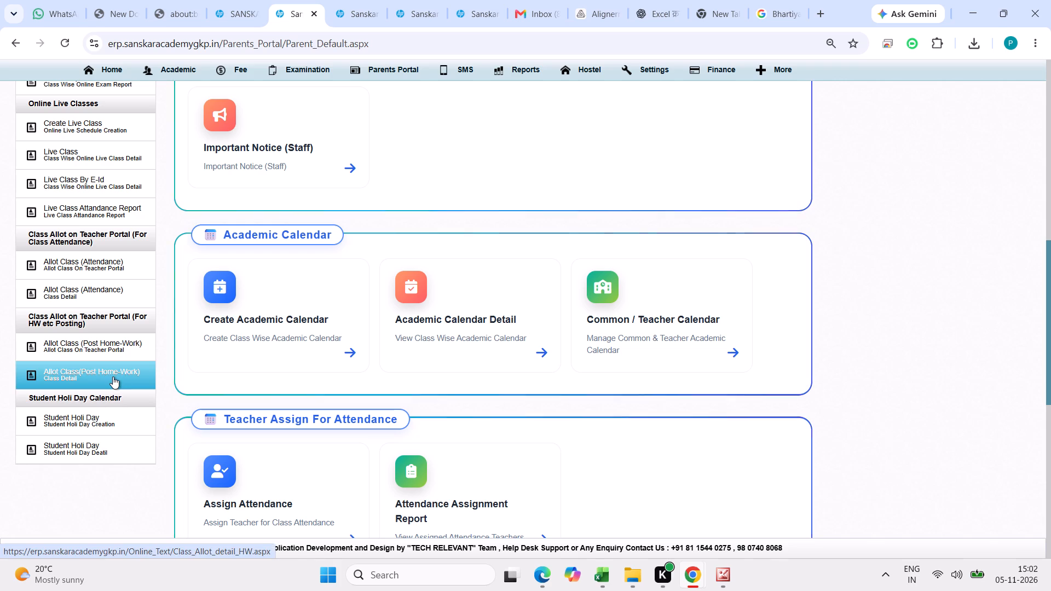
{"action": "scroll", "coordinate": [270, 334], "scroll_direction": "up", "scroll_amount": 1}
{"action": "scroll", "coordinate": [559, 265], "scroll_direction": "up", "scroll_amount": 5}
{"action": "scroll", "coordinate": [801, 205], "scroll_direction": "up", "scroll_amount": 2}
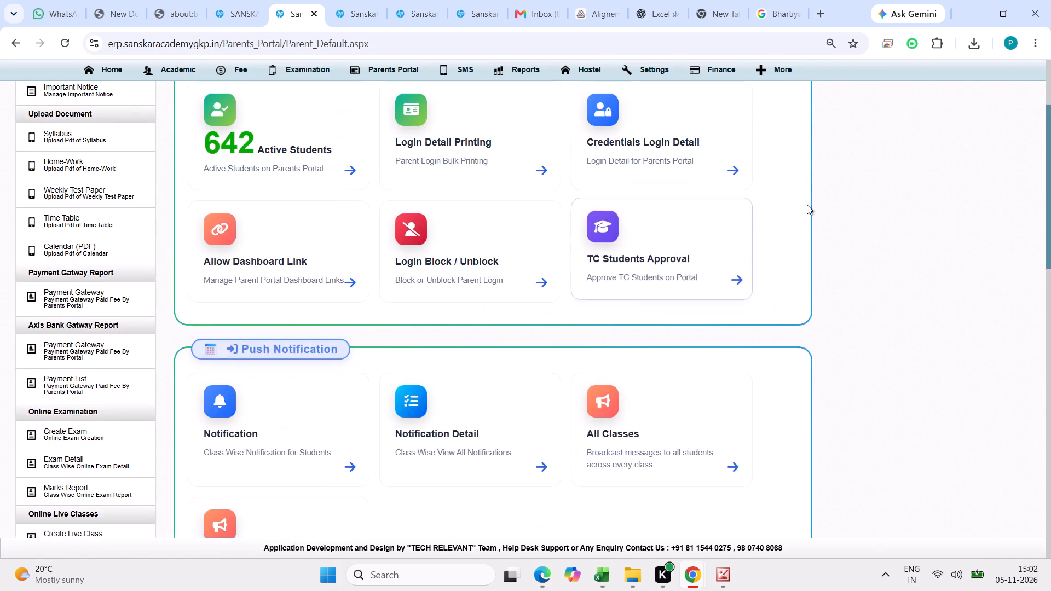
{"action": "scroll", "coordinate": [807, 205], "scroll_direction": "up", "scroll_amount": 6}
{"action": "scroll", "coordinate": [809, 205], "scroll_direction": "down", "scroll_amount": 1}
{"action": "left_click", "coordinate": [652, 97]}
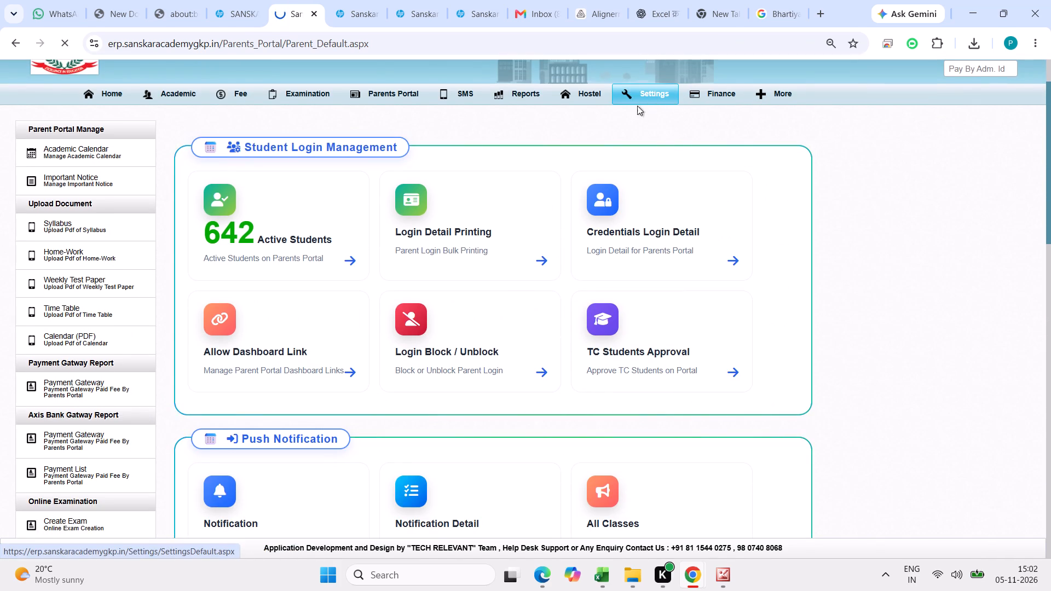
{"action": "left_click", "coordinate": [96, 490]}
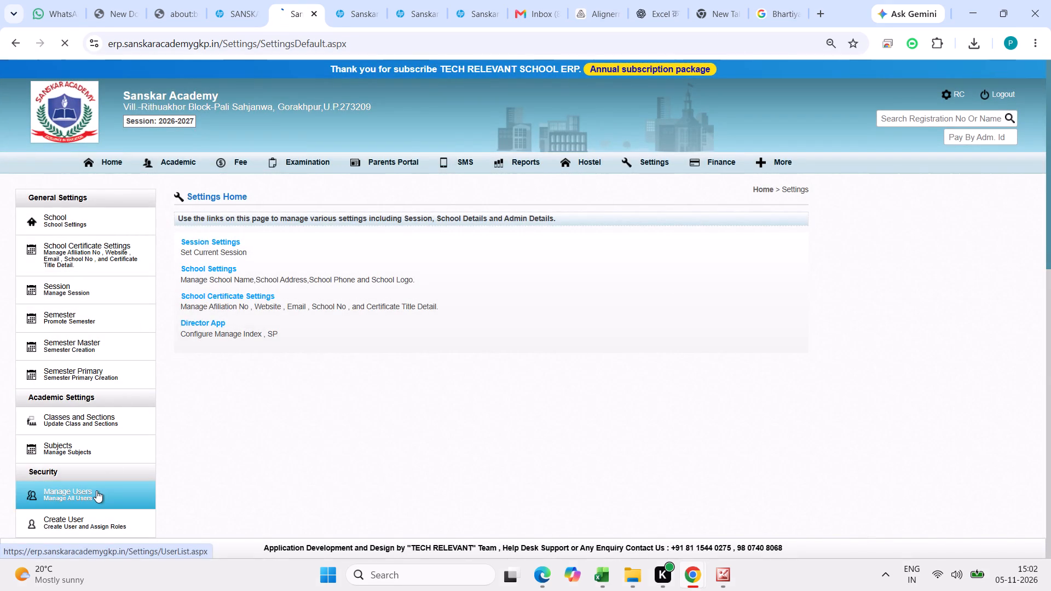
{"action": "left_click", "coordinate": [357, 244]}
{"action": "left_click", "coordinate": [356, 279]}
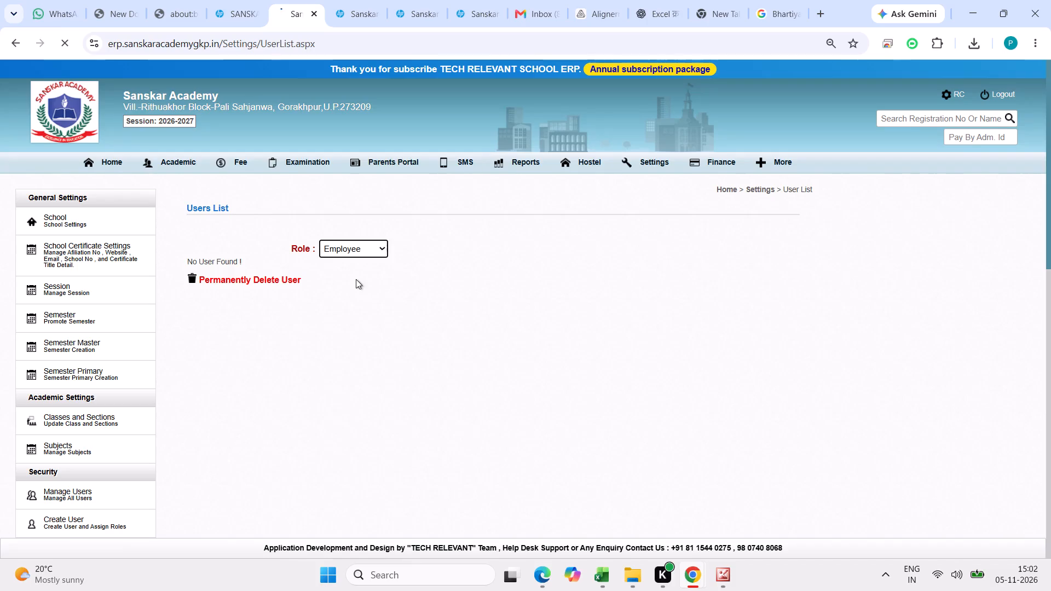
{"action": "scroll", "coordinate": [263, 444], "scroll_direction": "down", "scroll_amount": 7}
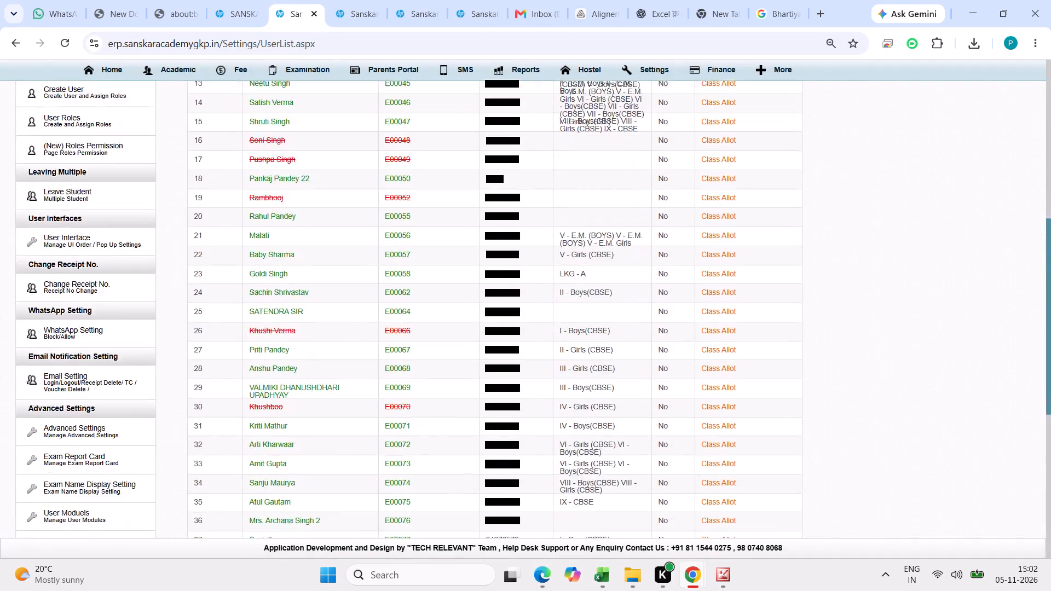
{"action": "scroll", "coordinate": [261, 441], "scroll_direction": "down", "scroll_amount": 3}
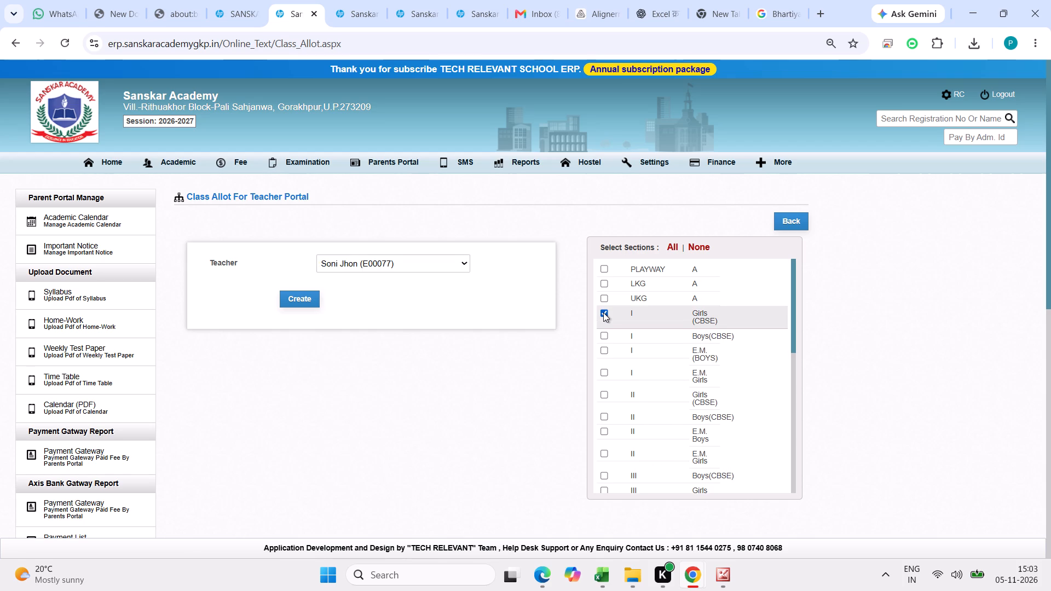
{"action": "left_click", "coordinate": [298, 300]}
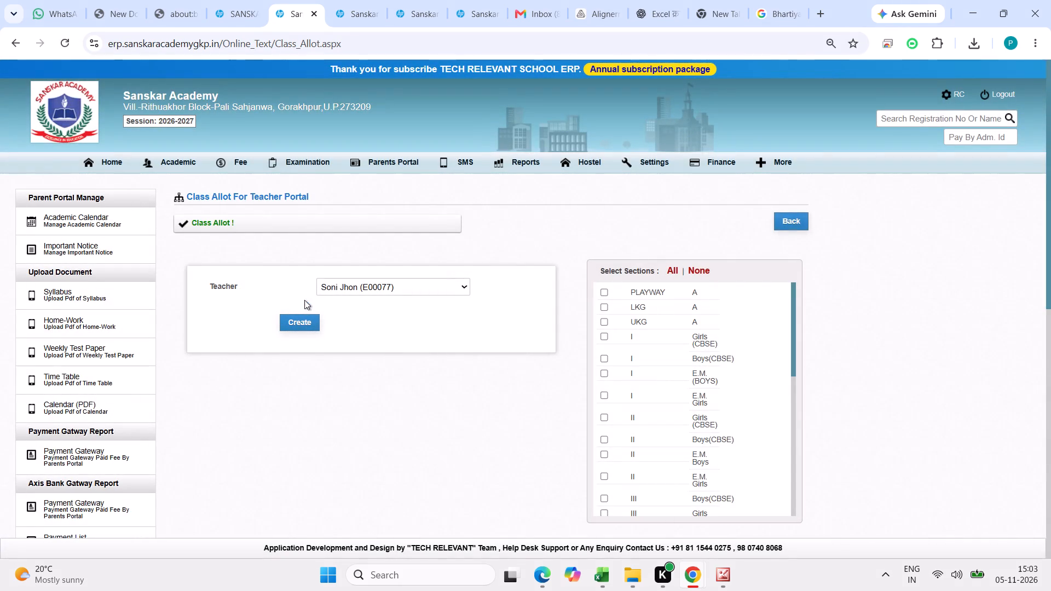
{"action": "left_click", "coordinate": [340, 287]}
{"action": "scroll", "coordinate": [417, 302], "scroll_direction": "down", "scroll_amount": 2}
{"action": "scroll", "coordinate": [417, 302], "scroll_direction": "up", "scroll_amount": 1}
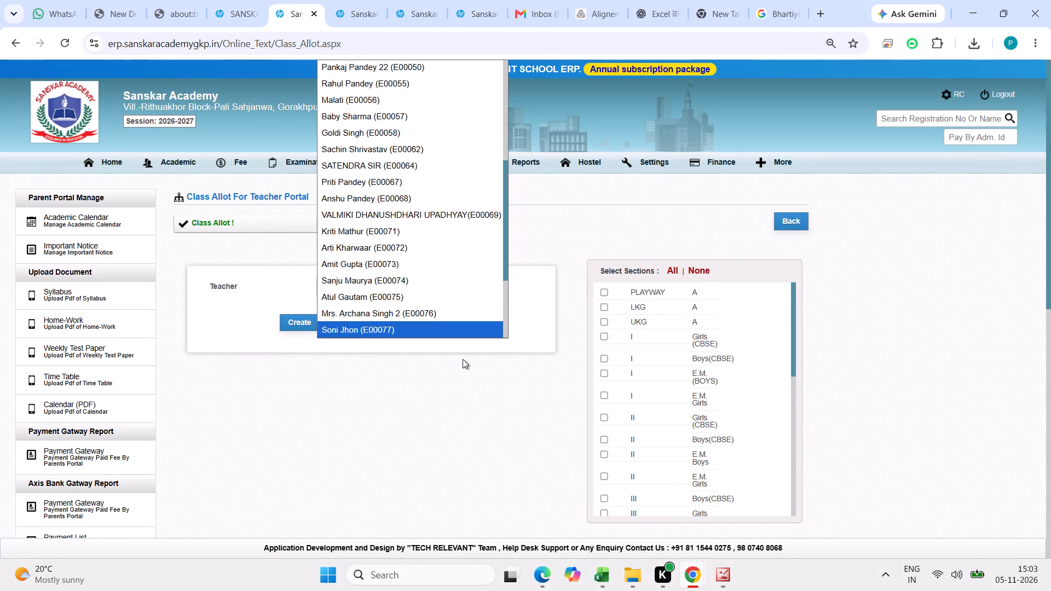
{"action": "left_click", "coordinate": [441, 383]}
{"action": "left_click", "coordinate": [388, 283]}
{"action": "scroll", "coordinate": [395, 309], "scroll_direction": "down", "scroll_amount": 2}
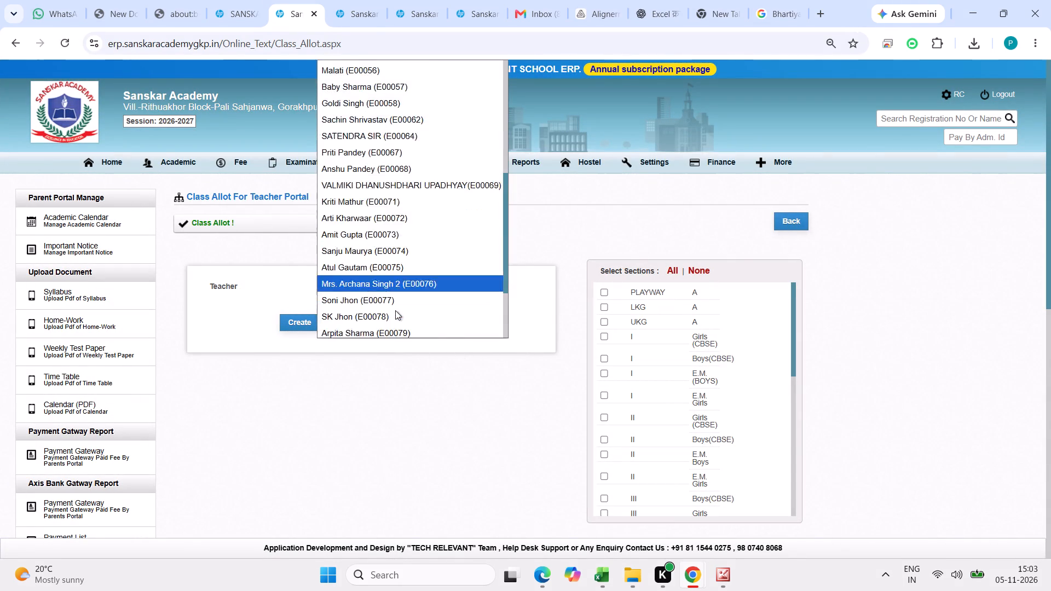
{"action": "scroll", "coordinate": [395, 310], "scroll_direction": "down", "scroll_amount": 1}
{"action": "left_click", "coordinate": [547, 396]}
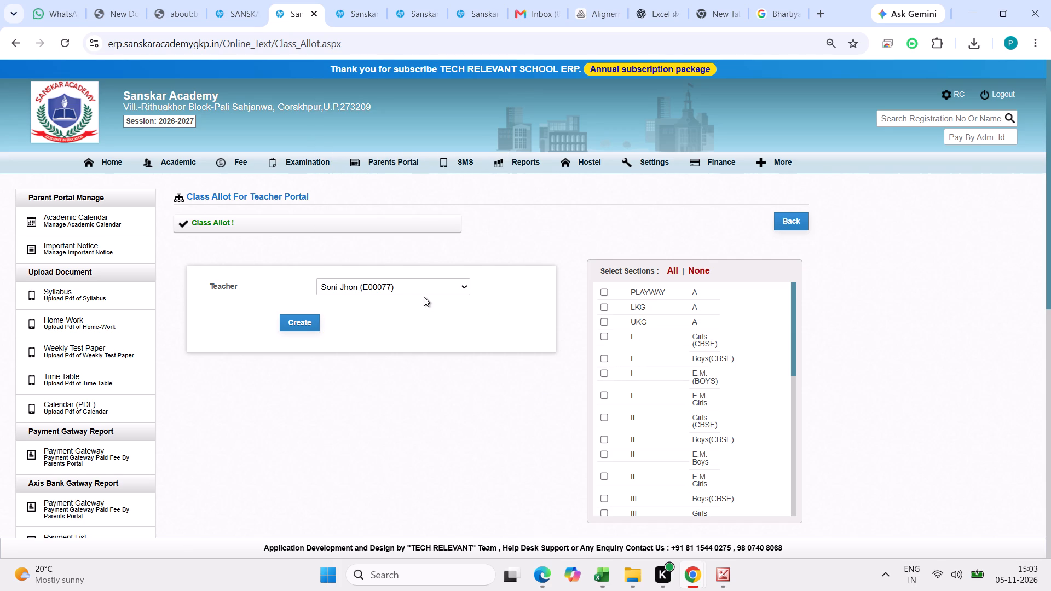
Allot section IV Girls (CBSE) to teacher Prajjwal for class attendance on the teacher portal.
{"action": "left_click", "coordinate": [414, 285]}
{"action": "scroll", "coordinate": [411, 320], "scroll_direction": "down", "scroll_amount": 7}
{"action": "left_click", "coordinate": [413, 312]}
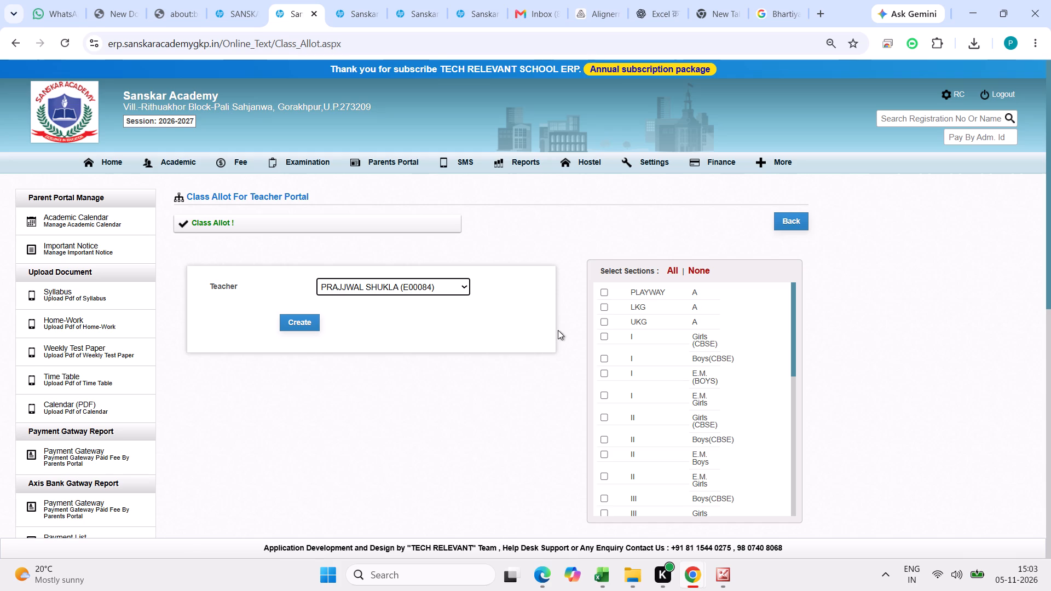
{"action": "scroll", "coordinate": [657, 484], "scroll_direction": "down", "scroll_amount": 2}
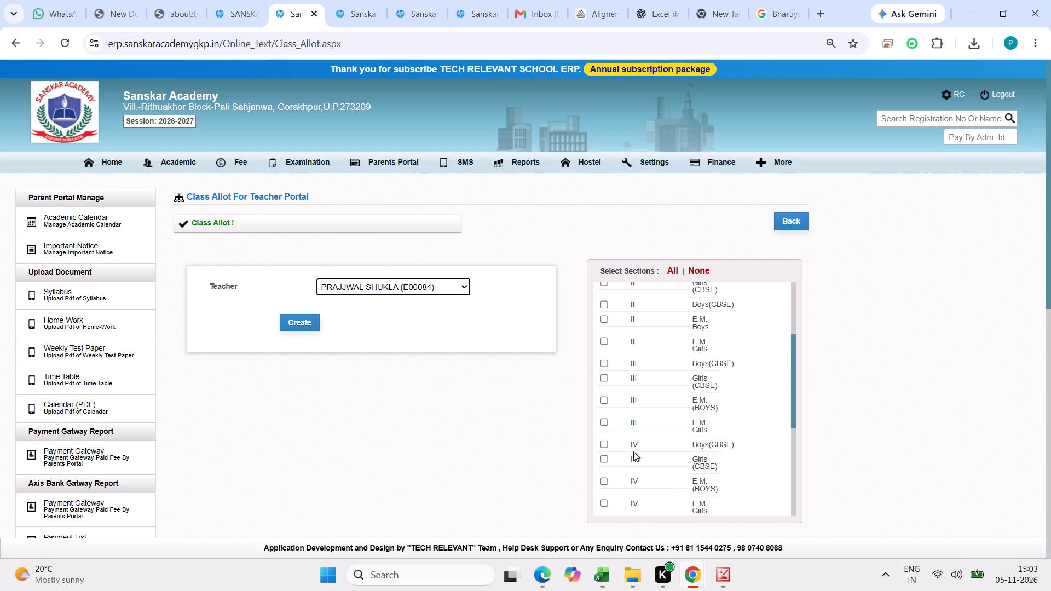
{"action": "left_click", "coordinate": [600, 457]}
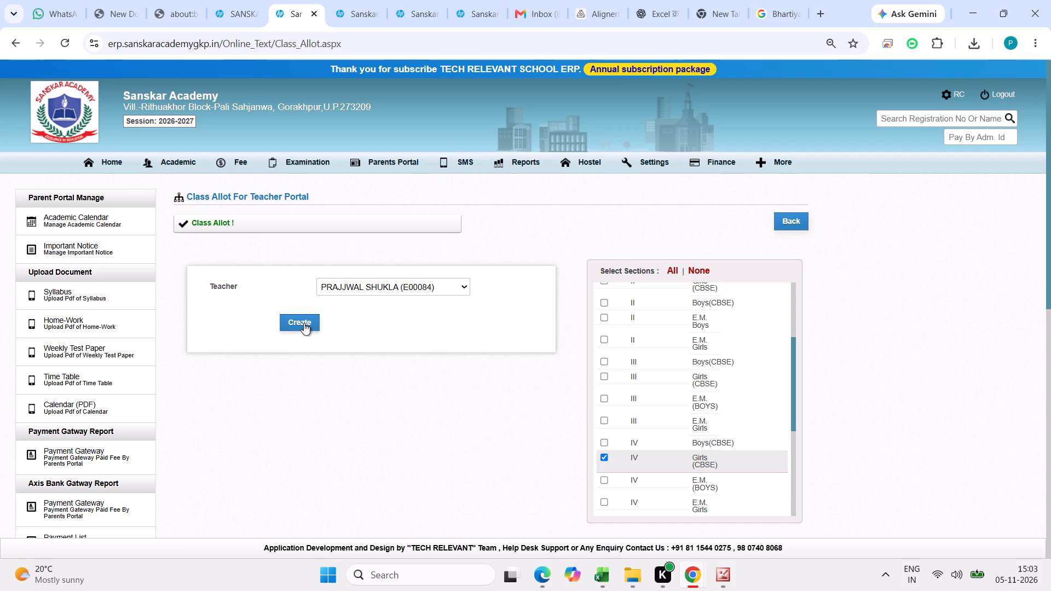
{"action": "left_click", "coordinate": [304, 323]}
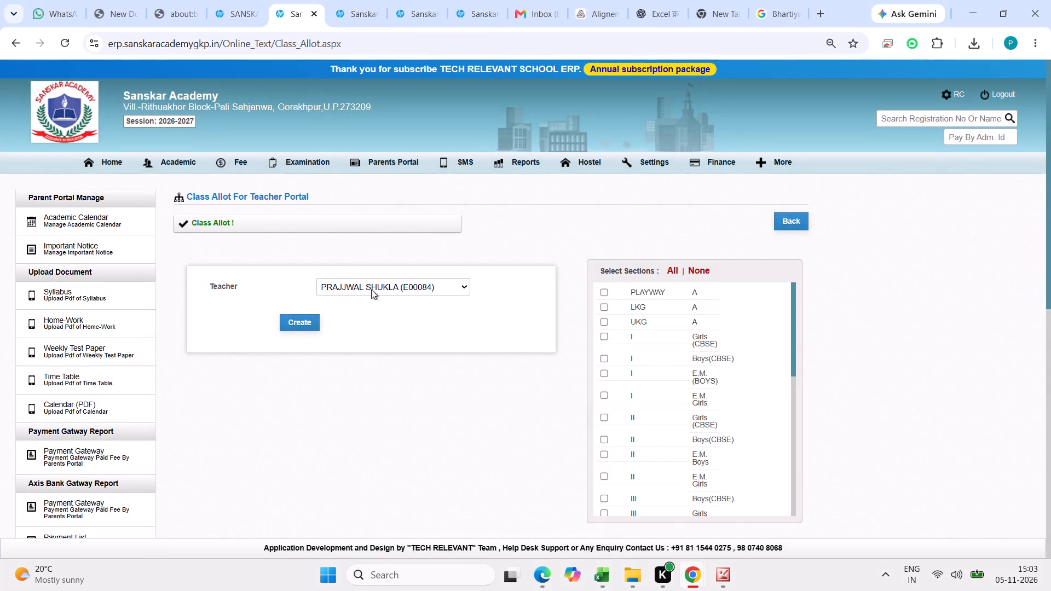
Allot section V Girls (CBSE) to Annu Ma'am for class attendance on the teacher portal.
{"action": "left_click", "coordinate": [371, 289]}
{"action": "scroll", "coordinate": [377, 333], "scroll_direction": "down", "scroll_amount": 1}
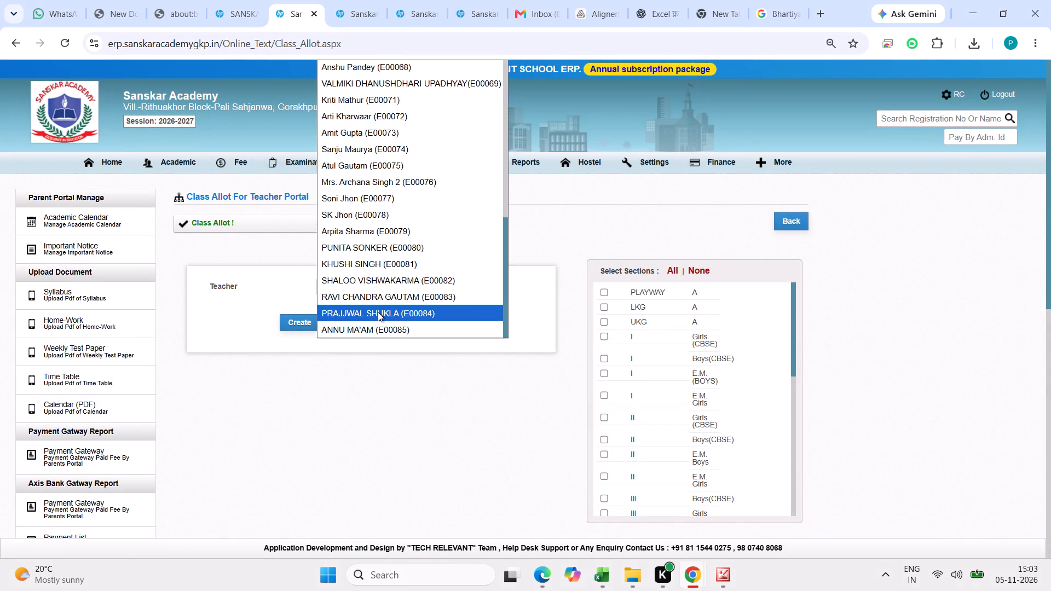
{"action": "left_click", "coordinate": [373, 326]}
{"action": "scroll", "coordinate": [639, 452], "scroll_direction": "down", "scroll_amount": 1}
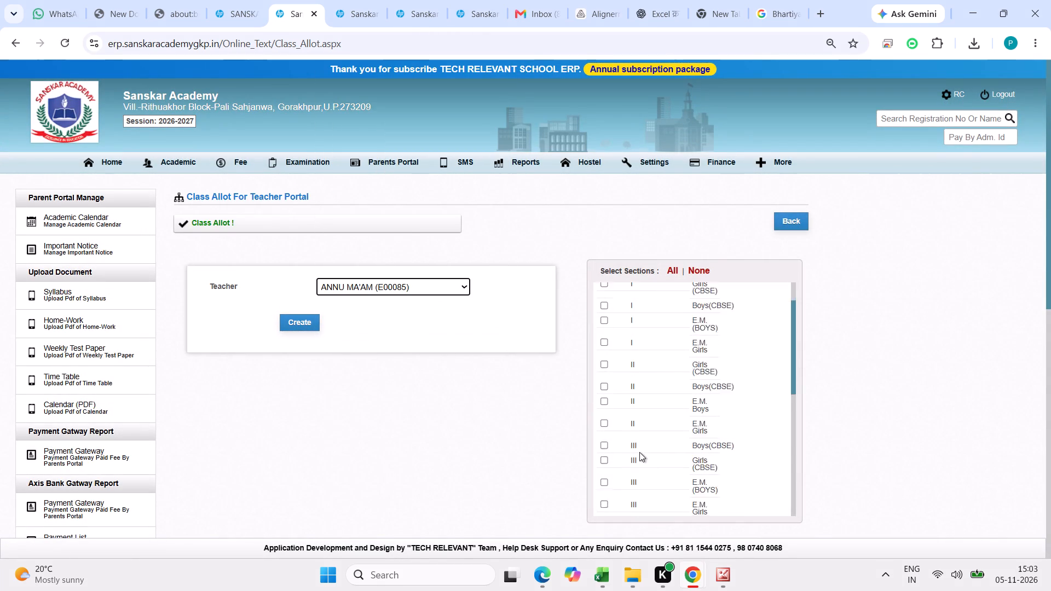
{"action": "scroll", "coordinate": [639, 452], "scroll_direction": "down", "scroll_amount": 1}
{"action": "scroll", "coordinate": [600, 493], "scroll_direction": "down", "scroll_amount": 1}
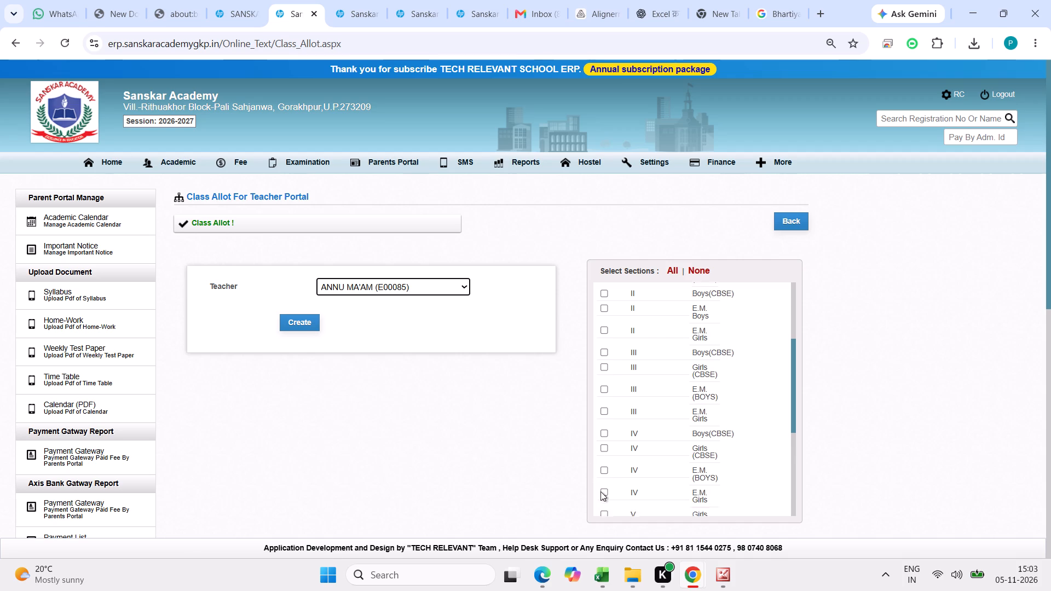
{"action": "left_click", "coordinate": [601, 457]}
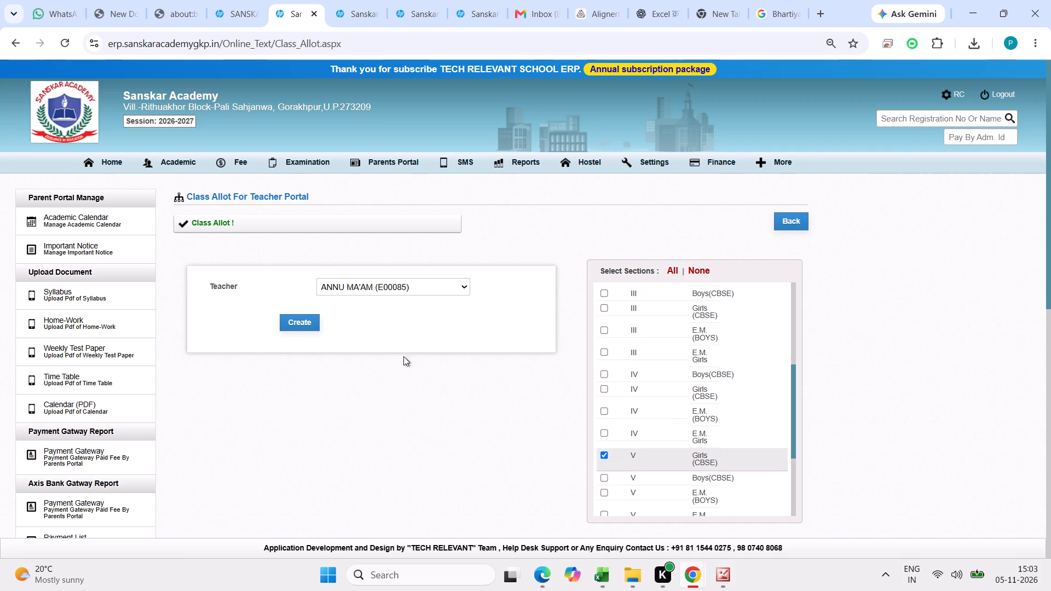
{"action": "left_click", "coordinate": [302, 320]}
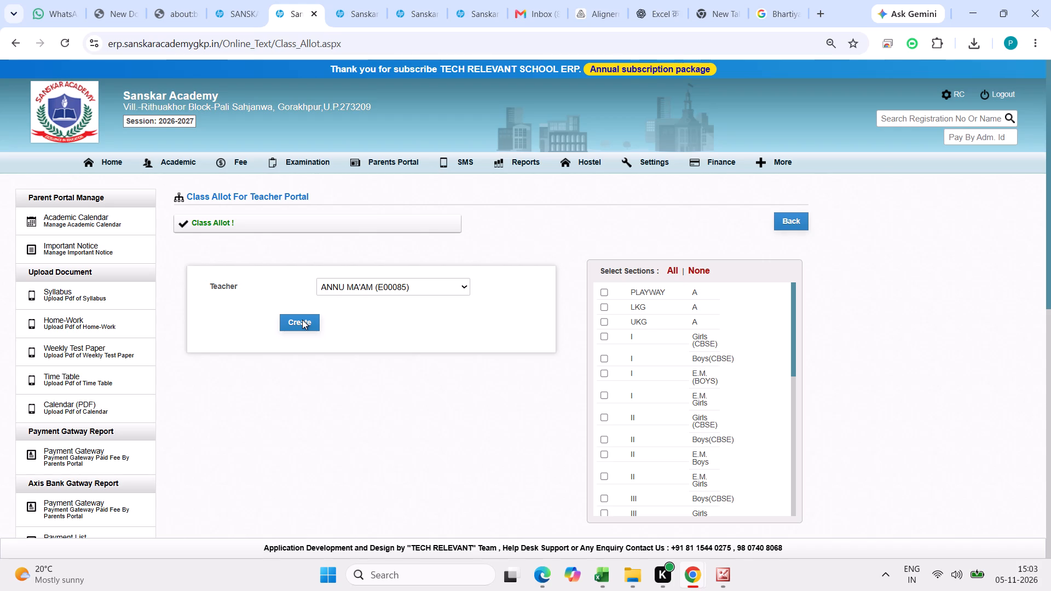
Open the attendance class allotment detail page and view its list of sections.
{"action": "scroll", "coordinate": [0, 518], "scroll_direction": "down", "scroll_amount": 1}
{"action": "scroll", "coordinate": [5, 515], "scroll_direction": "up", "scroll_amount": 1}
{"action": "scroll", "coordinate": [92, 502], "scroll_direction": "down", "scroll_amount": 3}
{"action": "scroll", "coordinate": [119, 472], "scroll_direction": "up", "scroll_amount": 1}
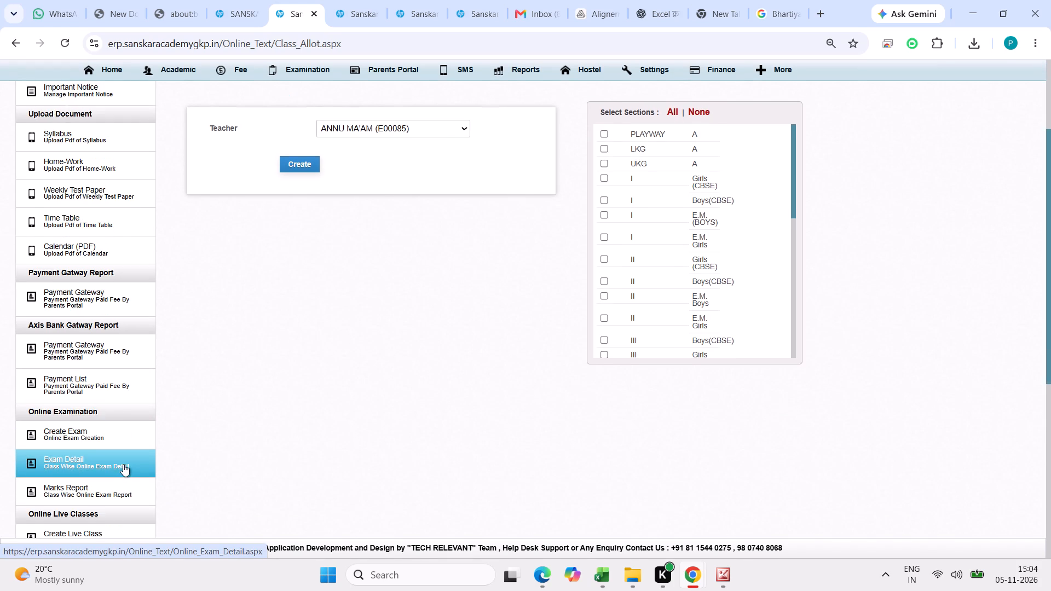
{"action": "scroll", "coordinate": [123, 464], "scroll_direction": "down", "scroll_amount": 1}
{"action": "scroll", "coordinate": [123, 464], "scroll_direction": "up", "scroll_amount": 1}
{"action": "scroll", "coordinate": [123, 464], "scroll_direction": "down", "scroll_amount": 7}
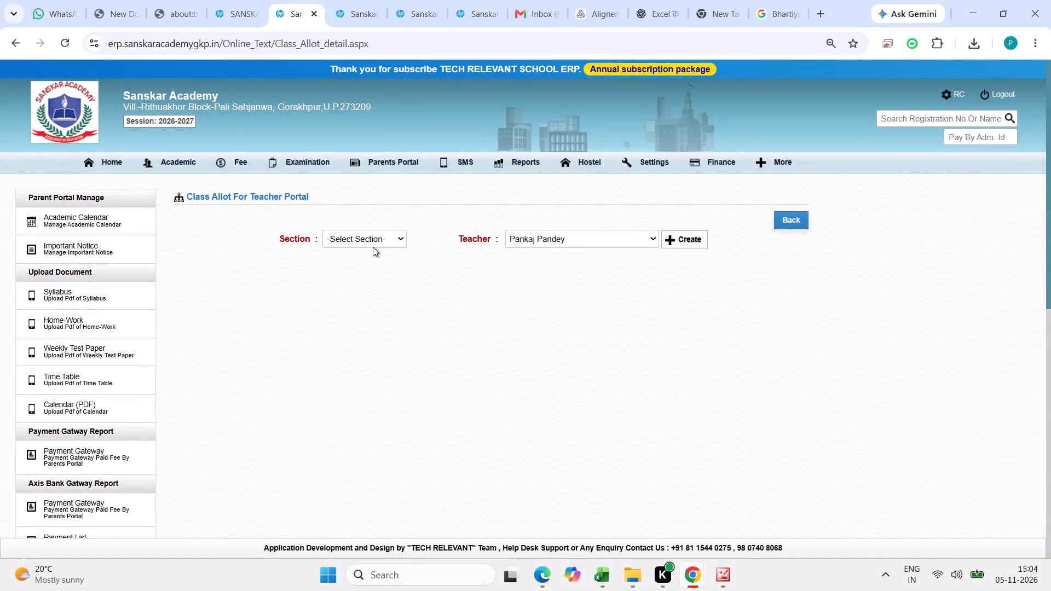
{"action": "left_click", "coordinate": [368, 245]}
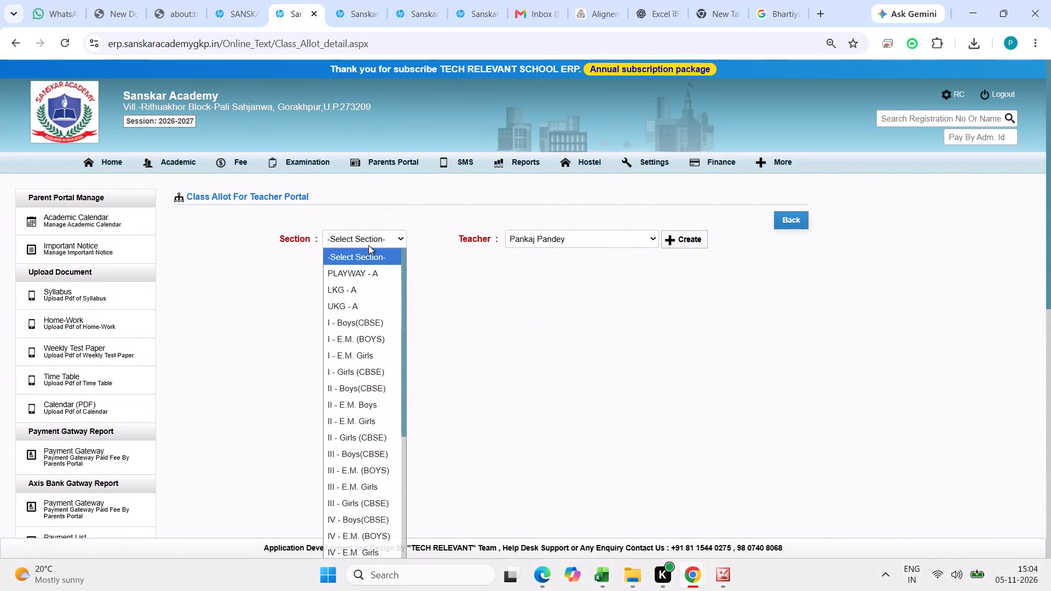
On the teacher allotment page for posting home work, allot section I Girls (CBSE) to teacher Soni.
{"action": "scroll", "coordinate": [85, 513], "scroll_direction": "down", "scroll_amount": 3}
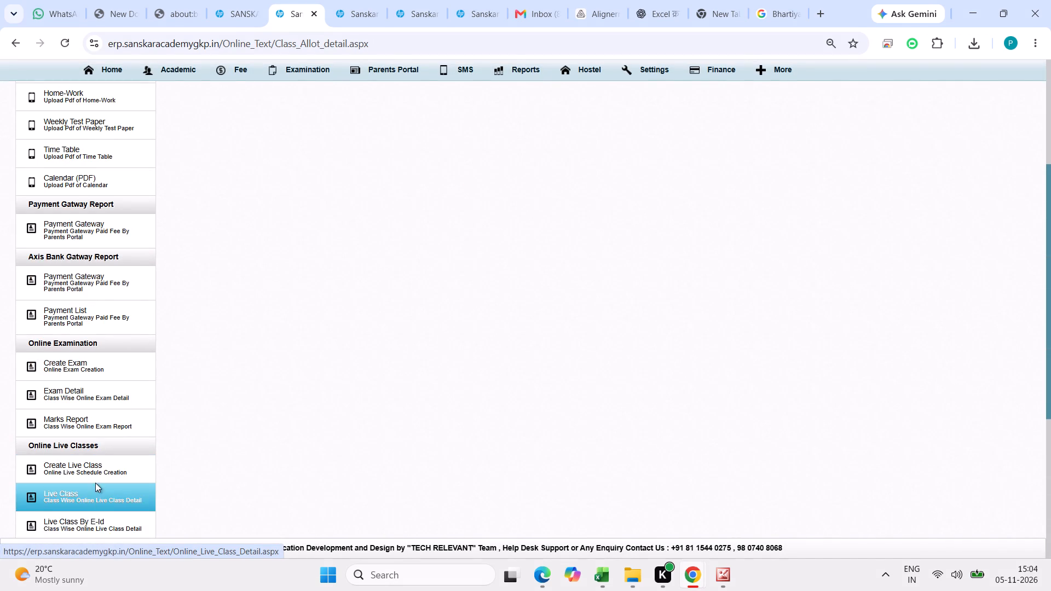
{"action": "scroll", "coordinate": [95, 483], "scroll_direction": "down", "scroll_amount": 7}
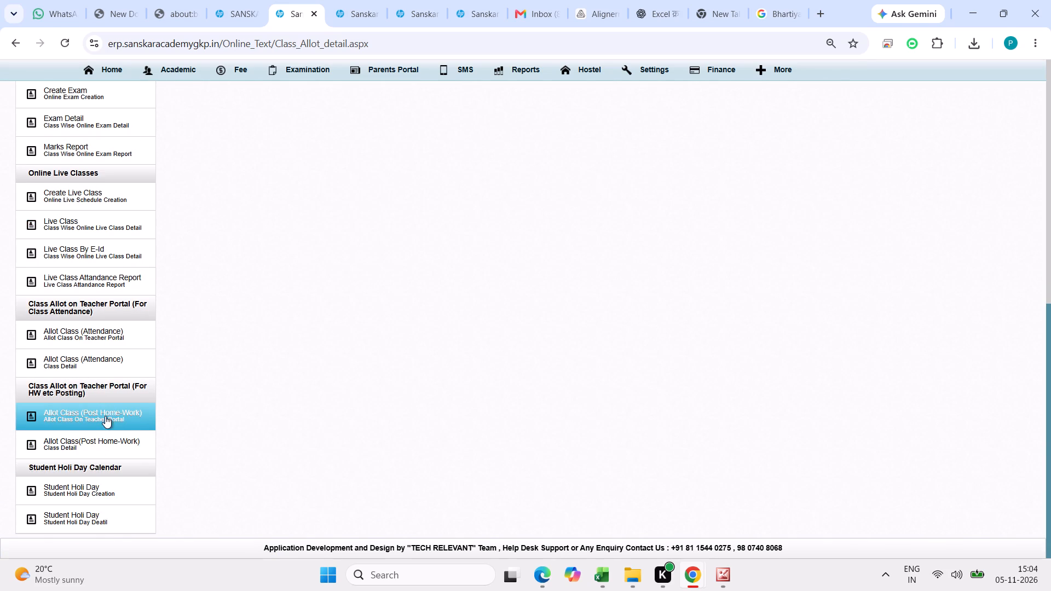
{"action": "left_click", "coordinate": [105, 415]}
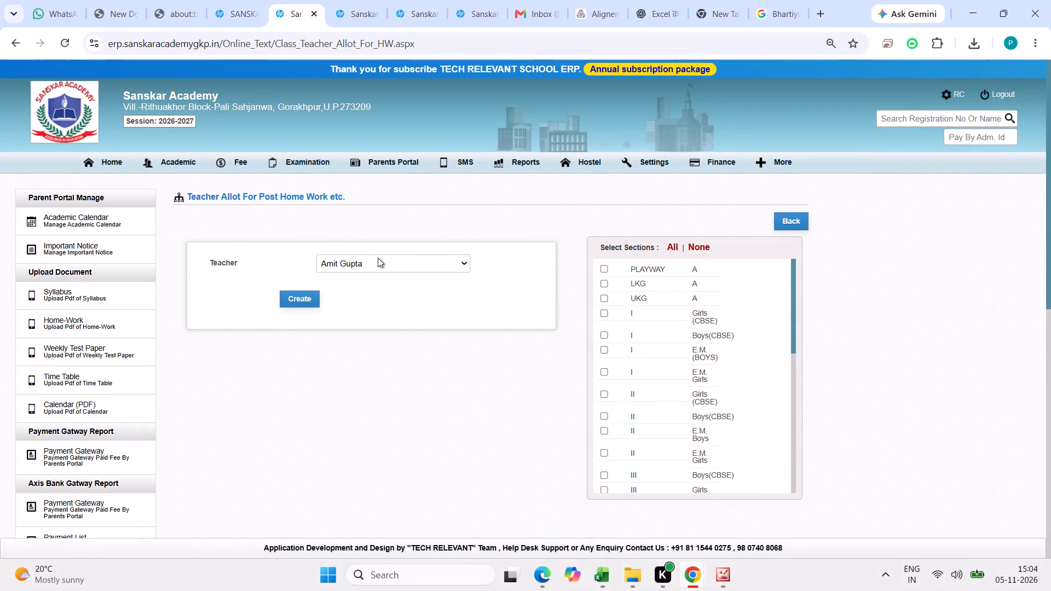
{"action": "left_click", "coordinate": [378, 258]}
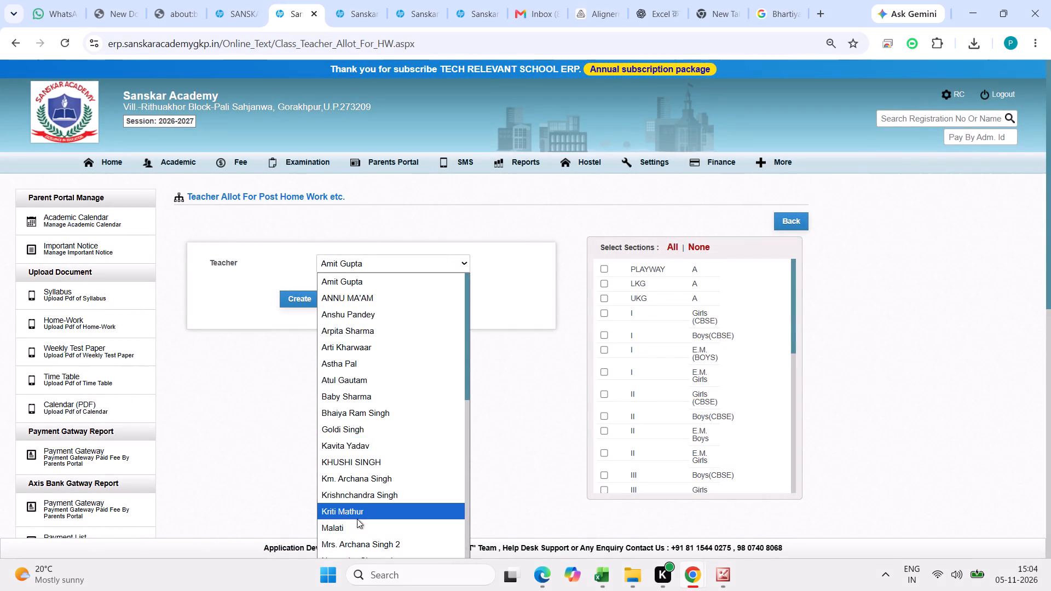
{"action": "scroll", "coordinate": [356, 520], "scroll_direction": "up", "scroll_amount": 1}
{"action": "scroll", "coordinate": [354, 522], "scroll_direction": "down", "scroll_amount": 1}
{"action": "scroll", "coordinate": [354, 522], "scroll_direction": "up", "scroll_amount": 1}
{"action": "scroll", "coordinate": [351, 515], "scroll_direction": "down", "scroll_amount": 1}
{"action": "scroll", "coordinate": [351, 515], "scroll_direction": "up", "scroll_amount": 1}
{"action": "scroll", "coordinate": [358, 508], "scroll_direction": "down", "scroll_amount": 1}
{"action": "scroll", "coordinate": [358, 508], "scroll_direction": "up", "scroll_amount": 1}
{"action": "scroll", "coordinate": [358, 508], "scroll_direction": "down", "scroll_amount": 1}
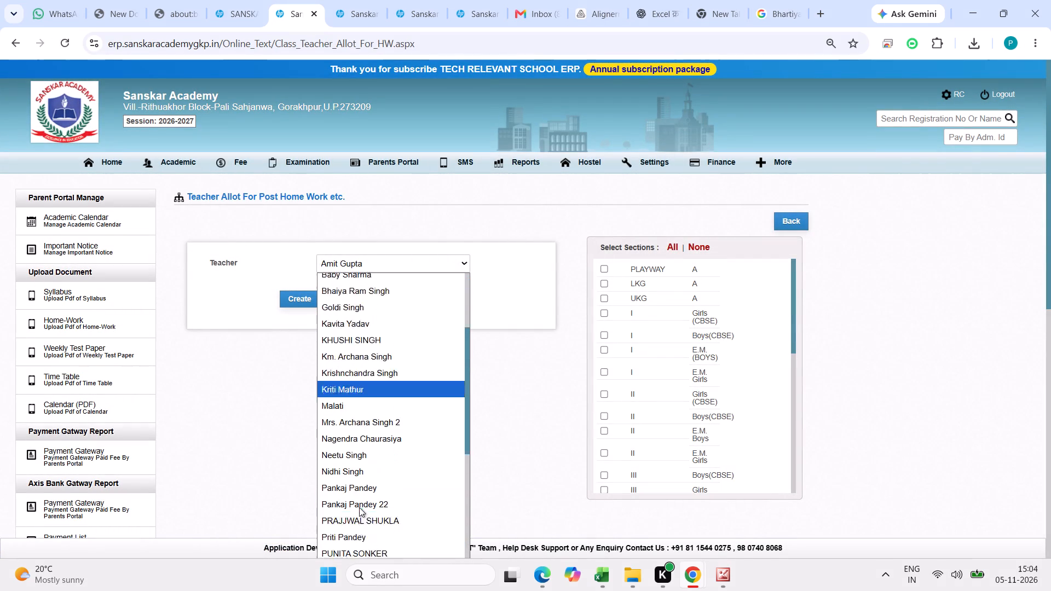
{"action": "scroll", "coordinate": [362, 506], "scroll_direction": "down", "scroll_amount": 4}
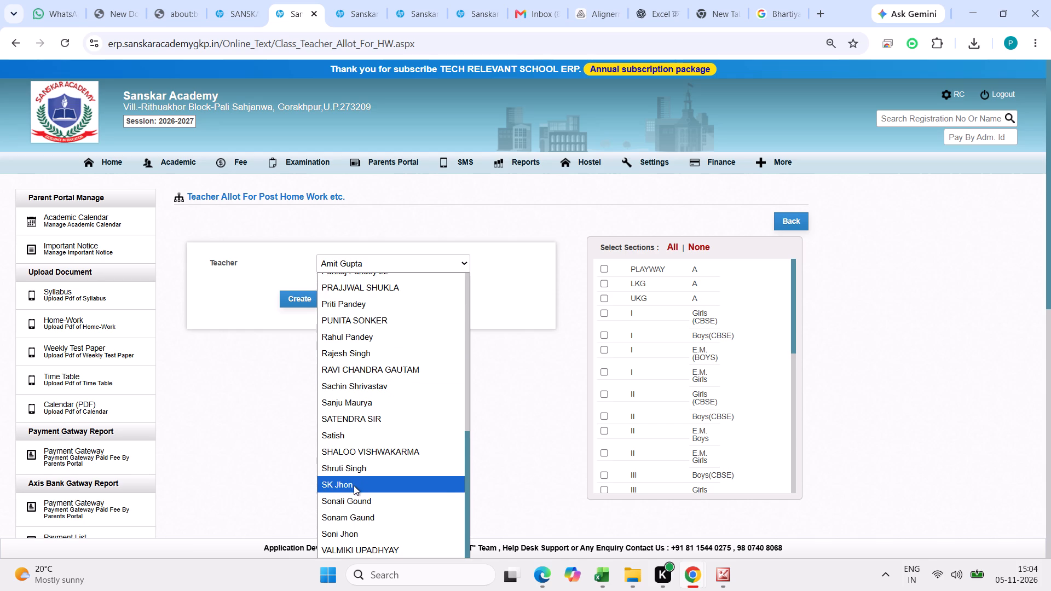
{"action": "left_click", "coordinate": [352, 526]}
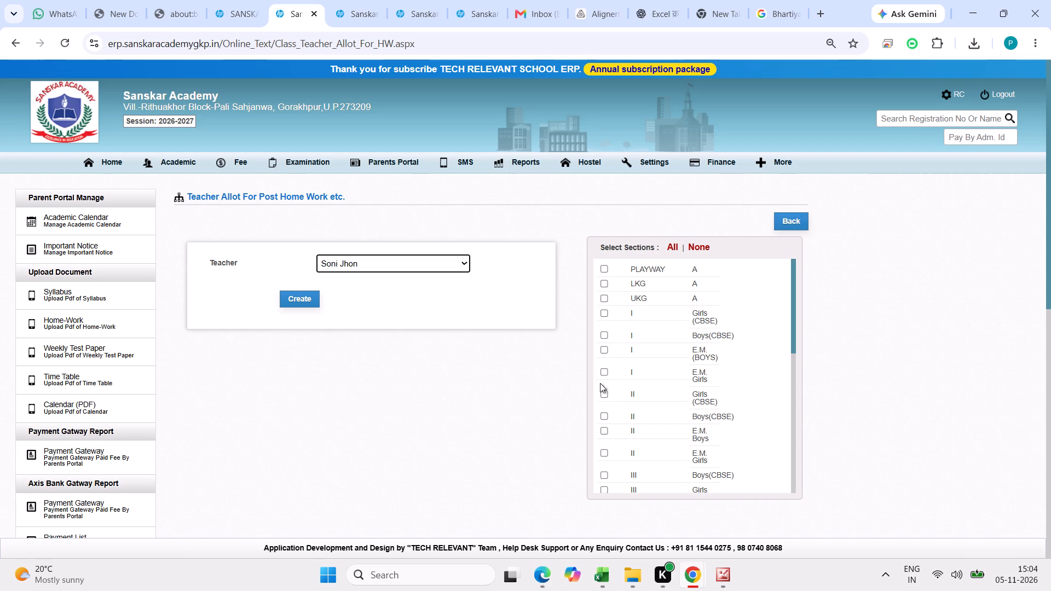
{"action": "left_click", "coordinate": [600, 311]}
{"action": "left_click", "coordinate": [305, 294]}
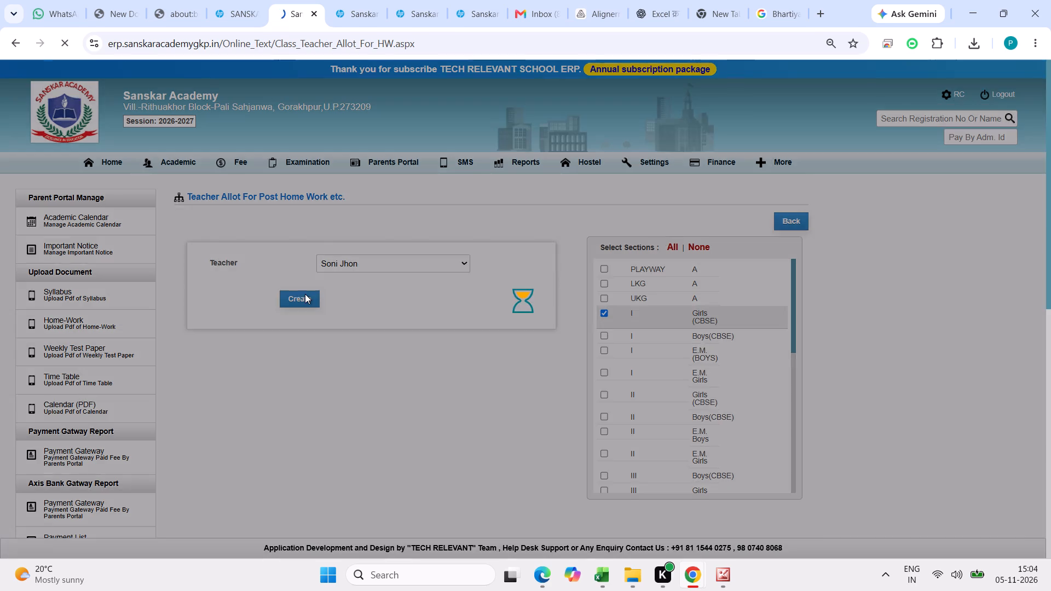
Allot section IV Girls (CBSE) to teacher Prajjwal for posting home work on the teacher portal.
{"action": "left_click", "coordinate": [374, 291]}
{"action": "scroll", "coordinate": [373, 309], "scroll_direction": "down", "scroll_amount": 3}
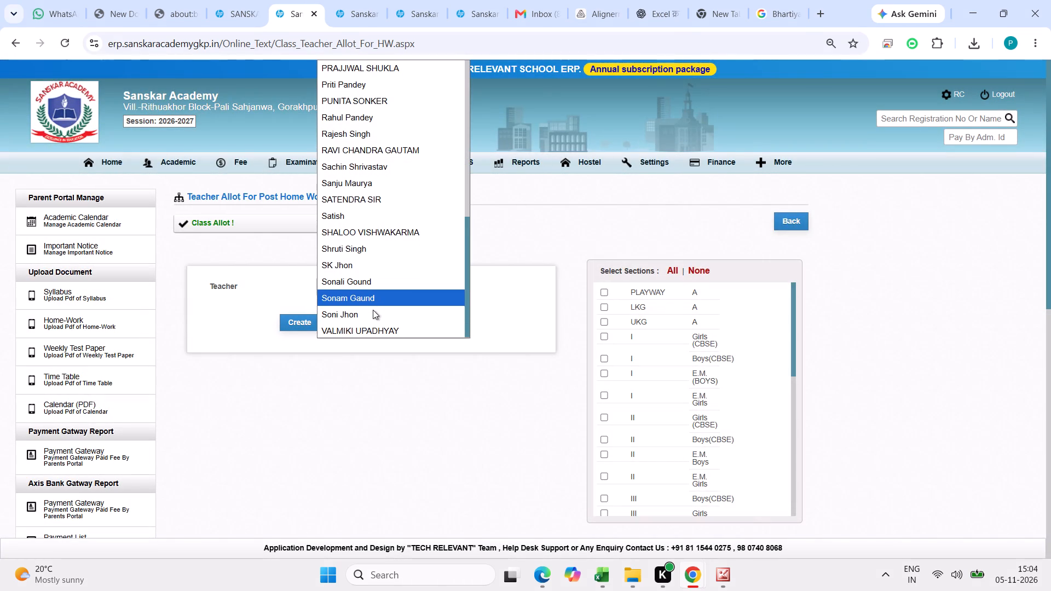
{"action": "scroll", "coordinate": [373, 310], "scroll_direction": "down", "scroll_amount": 5}
{"action": "scroll", "coordinate": [372, 309], "scroll_direction": "up", "scroll_amount": 1}
{"action": "scroll", "coordinate": [372, 309], "scroll_direction": "down", "scroll_amount": 2}
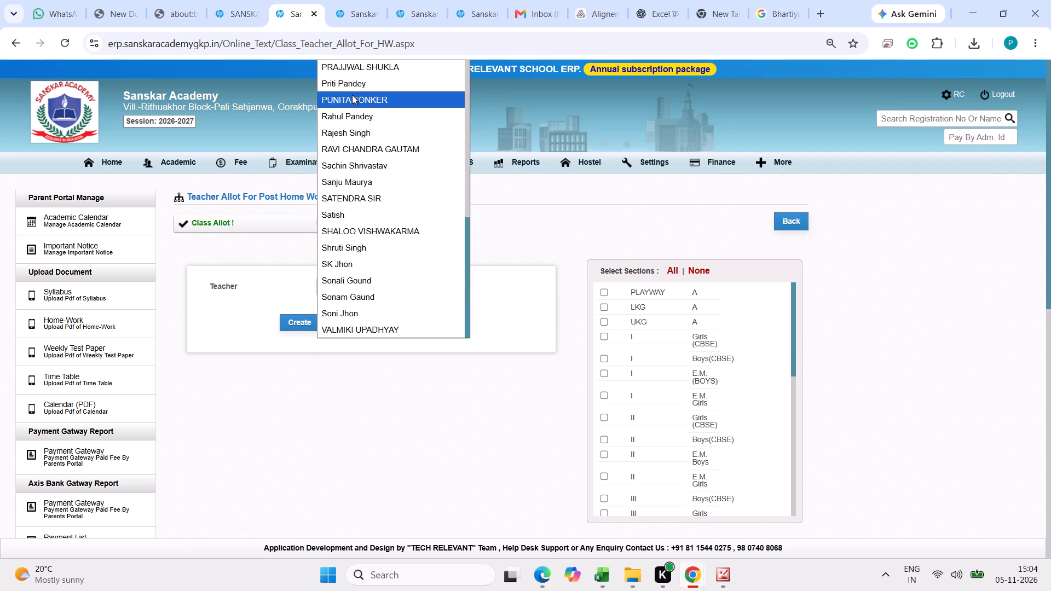
{"action": "left_click", "coordinate": [350, 72]}
{"action": "scroll", "coordinate": [656, 425], "scroll_direction": "down", "scroll_amount": 1}
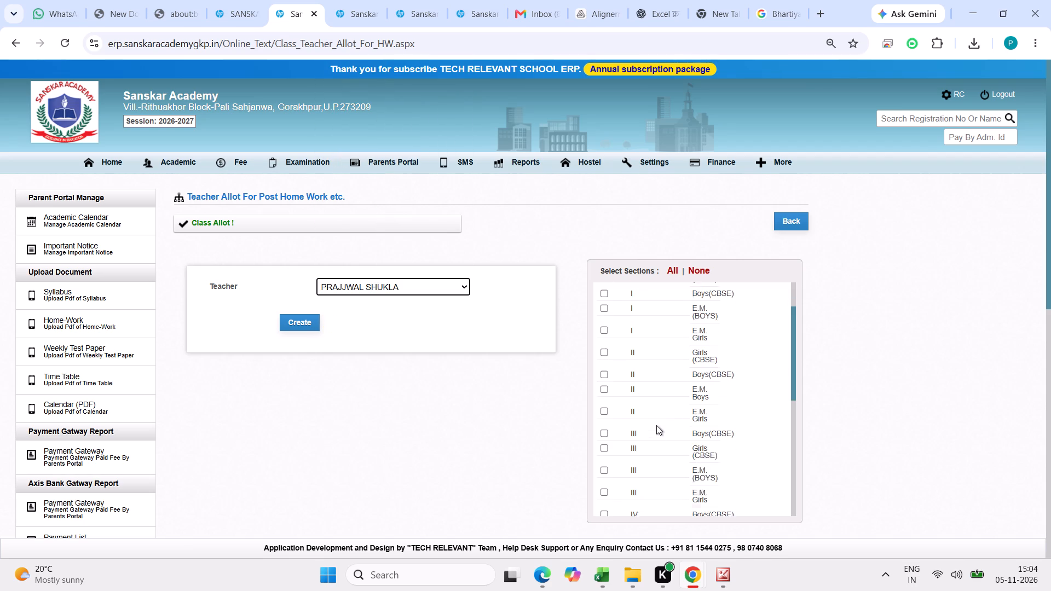
{"action": "scroll", "coordinate": [646, 437], "scroll_direction": "down", "scroll_amount": 2}
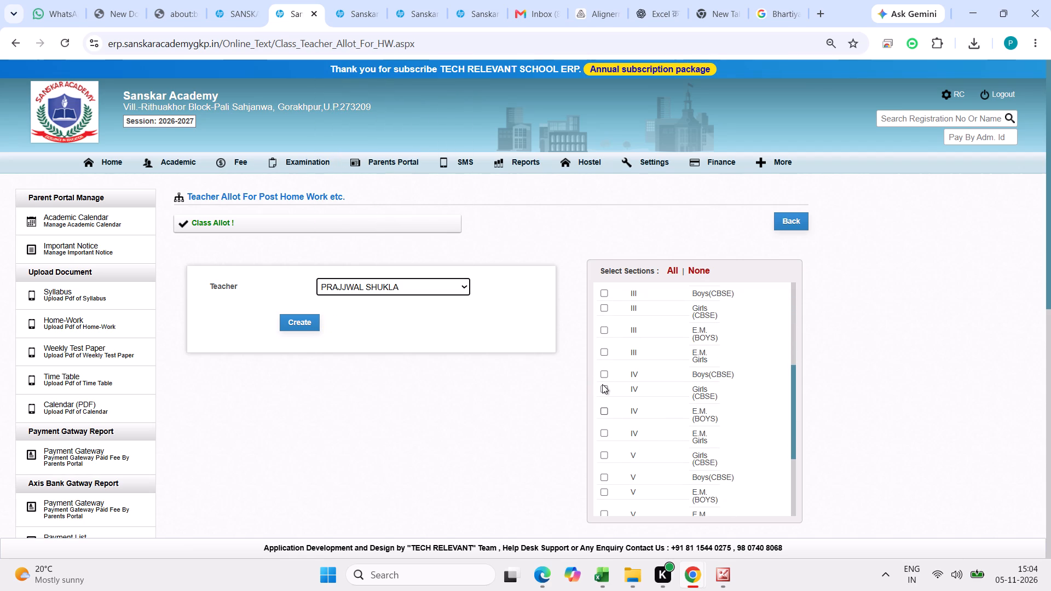
{"action": "left_click", "coordinate": [602, 386]}
{"action": "left_click", "coordinate": [279, 325]}
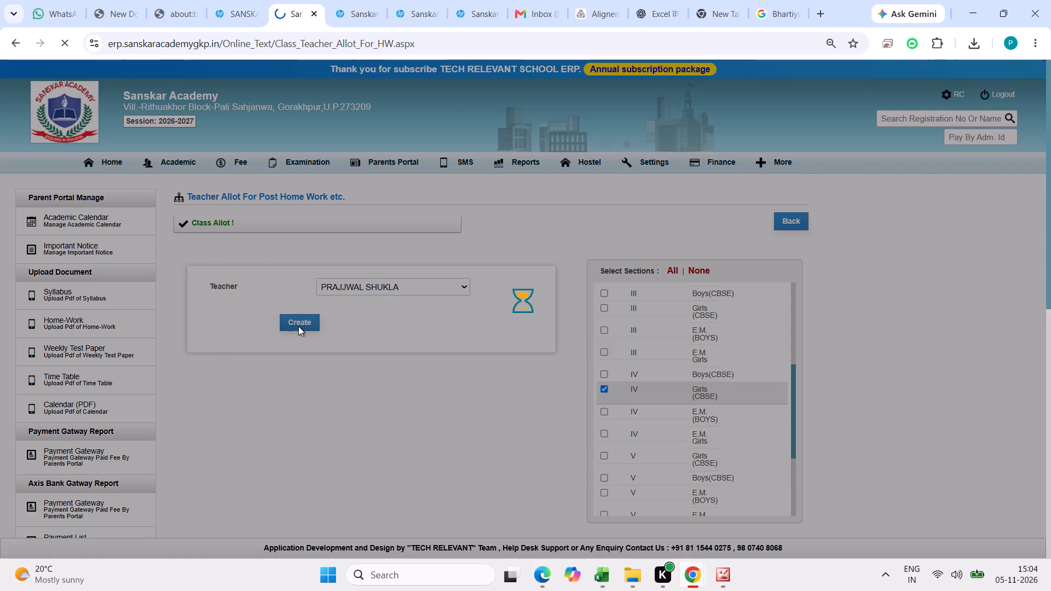
Allot section V Girls (CBSE) to Annu Ma'am for posting home work on the teacher portal.
{"action": "left_click", "coordinate": [383, 281]}
{"action": "scroll", "coordinate": [383, 295], "scroll_direction": "down", "scroll_amount": 1}
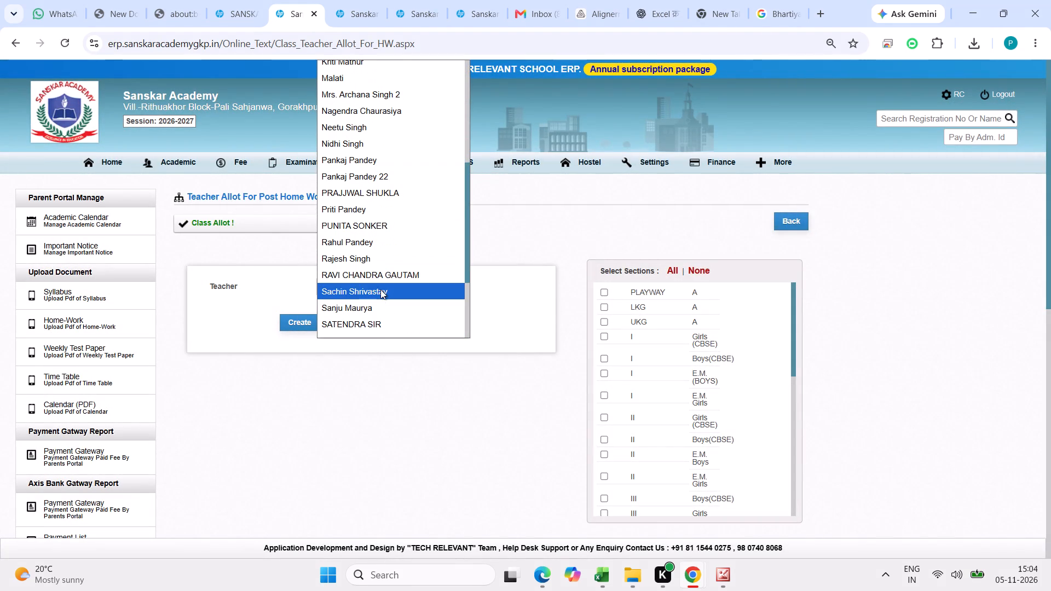
{"action": "scroll", "coordinate": [363, 166], "scroll_direction": "up", "scroll_amount": 1}
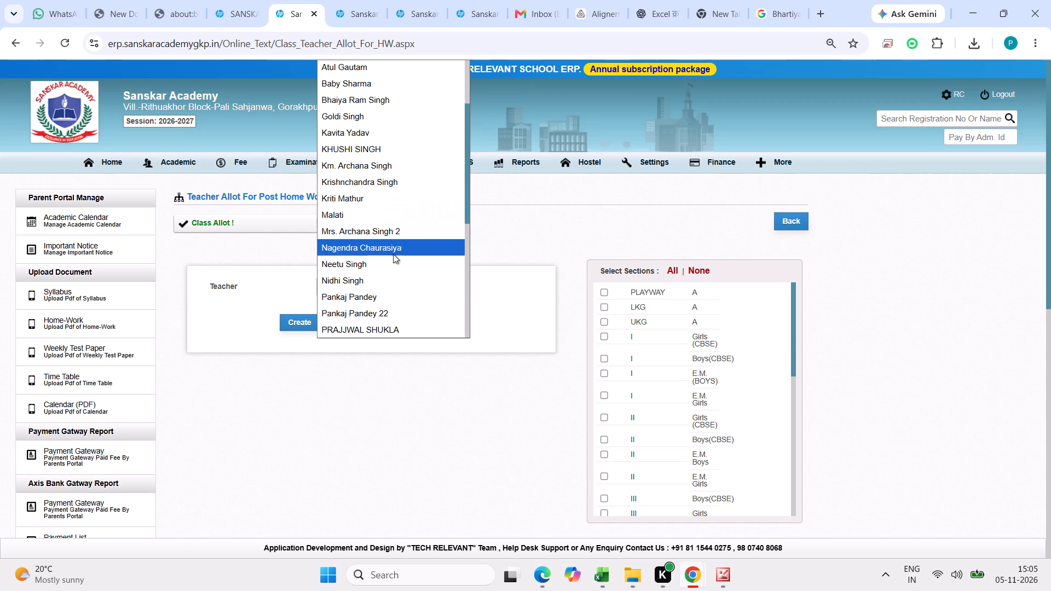
{"action": "scroll", "coordinate": [380, 291], "scroll_direction": "up", "scroll_amount": 1}
{"action": "scroll", "coordinate": [380, 291], "scroll_direction": "down", "scroll_amount": 1}
{"action": "scroll", "coordinate": [380, 291], "scroll_direction": "up", "scroll_amount": 1}
{"action": "scroll", "coordinate": [380, 291], "scroll_direction": "down", "scroll_amount": 1}
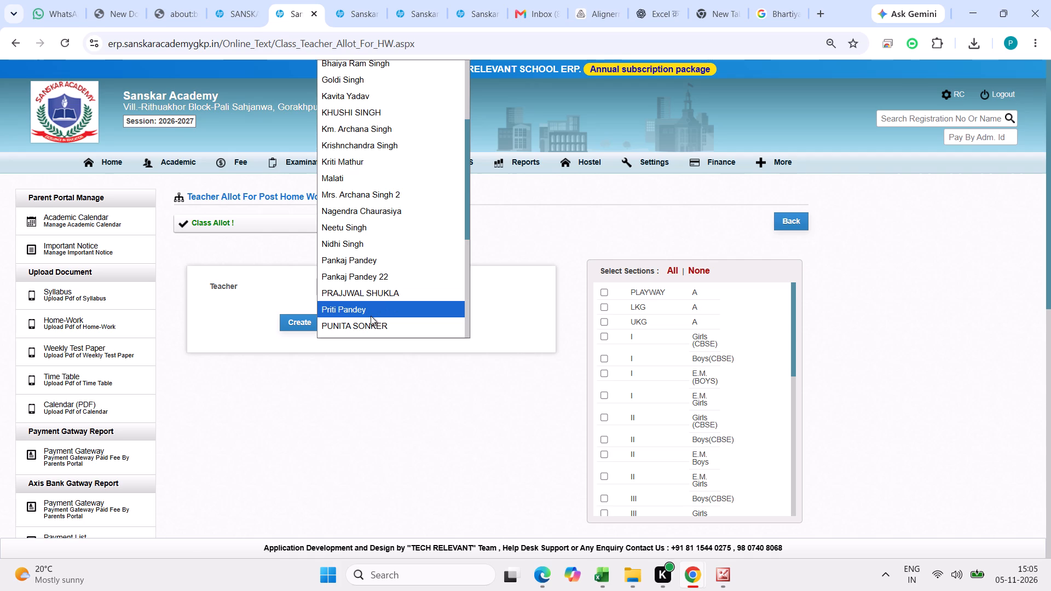
{"action": "scroll", "coordinate": [371, 316], "scroll_direction": "up", "scroll_amount": 1}
{"action": "scroll", "coordinate": [371, 316], "scroll_direction": "down", "scroll_amount": 3}
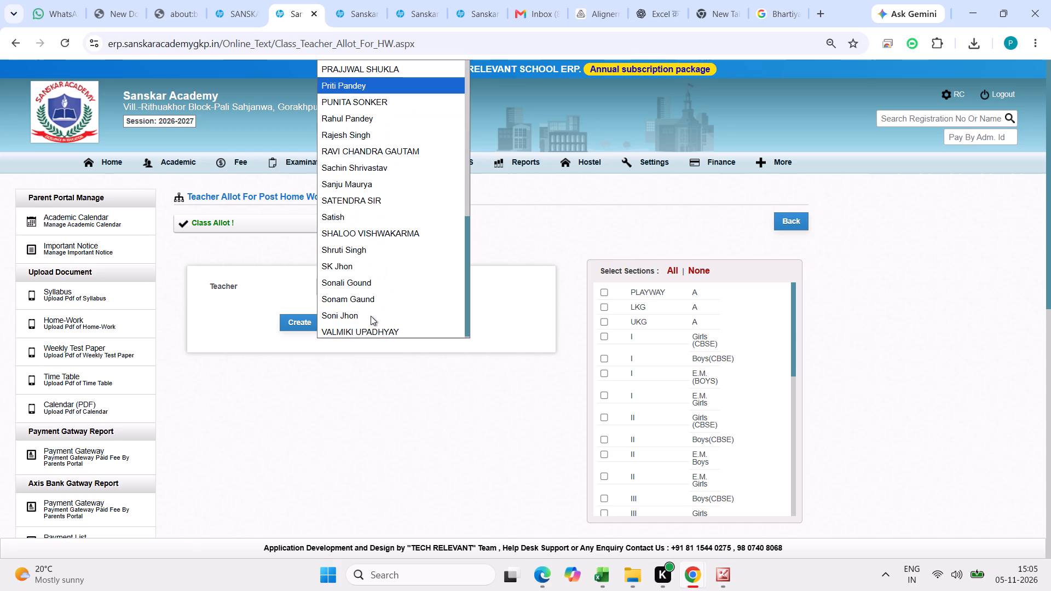
{"action": "scroll", "coordinate": [371, 245], "scroll_direction": "down", "scroll_amount": 4}
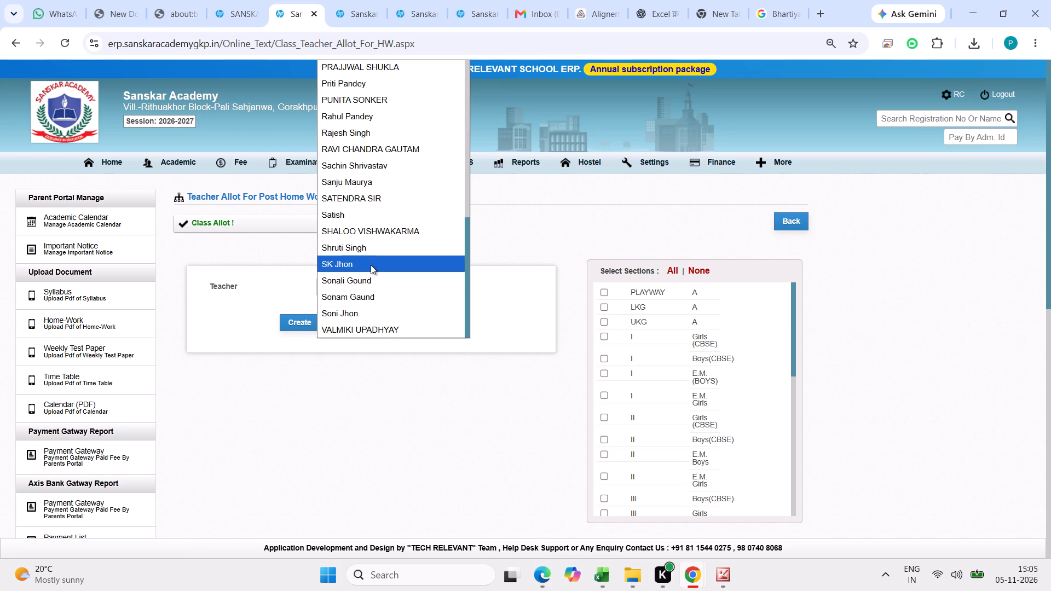
{"action": "scroll", "coordinate": [371, 265], "scroll_direction": "up", "scroll_amount": 4}
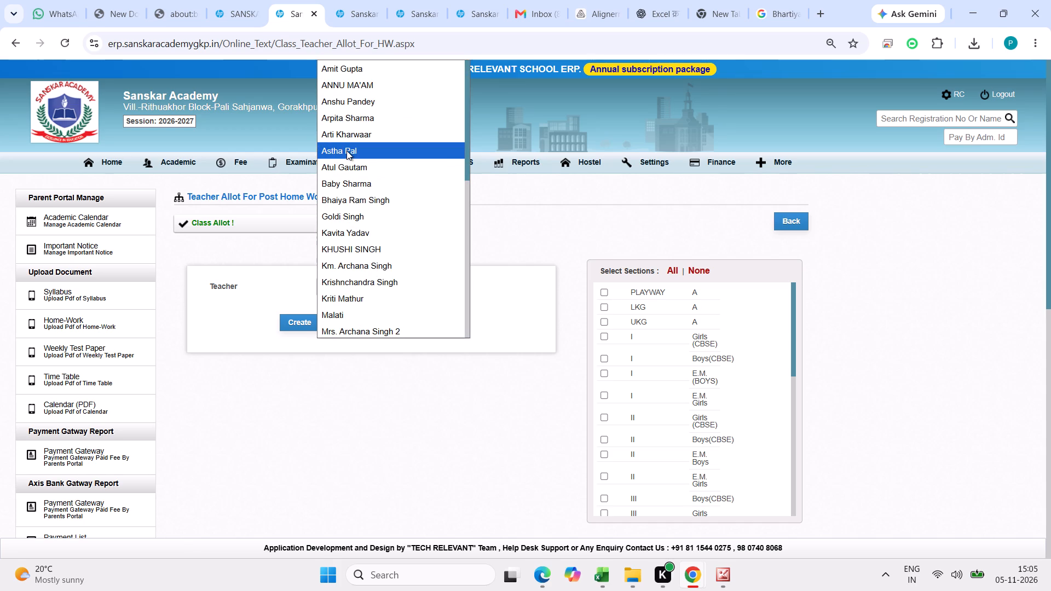
{"action": "scroll", "coordinate": [347, 150], "scroll_direction": "up", "scroll_amount": 2}
{"action": "left_click", "coordinate": [343, 83]}
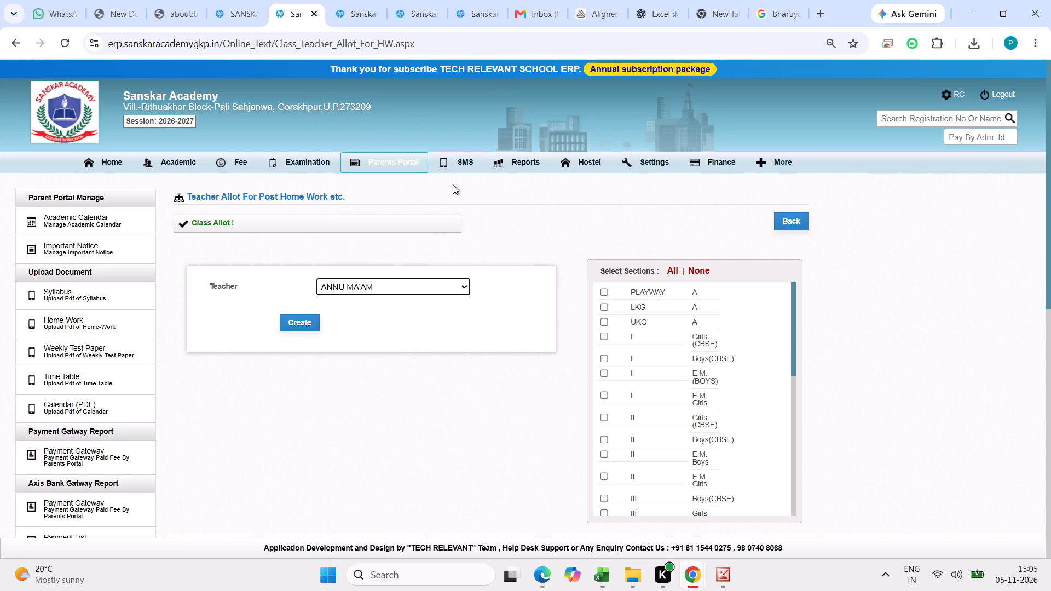
{"action": "scroll", "coordinate": [624, 421], "scroll_direction": "down", "scroll_amount": 4}
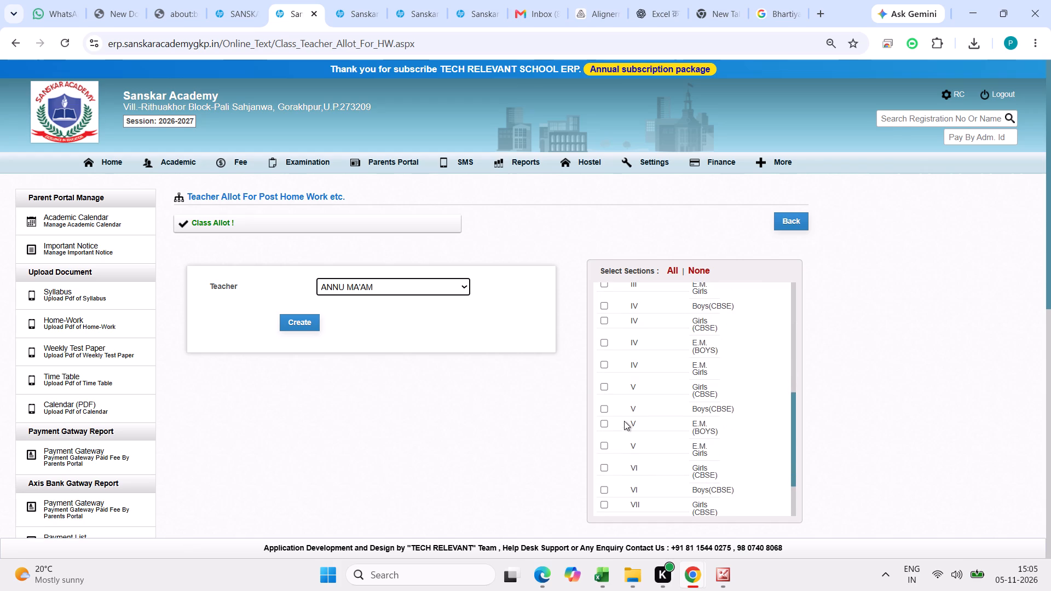
{"action": "left_click", "coordinate": [600, 386]}
{"action": "left_click", "coordinate": [304, 321]}
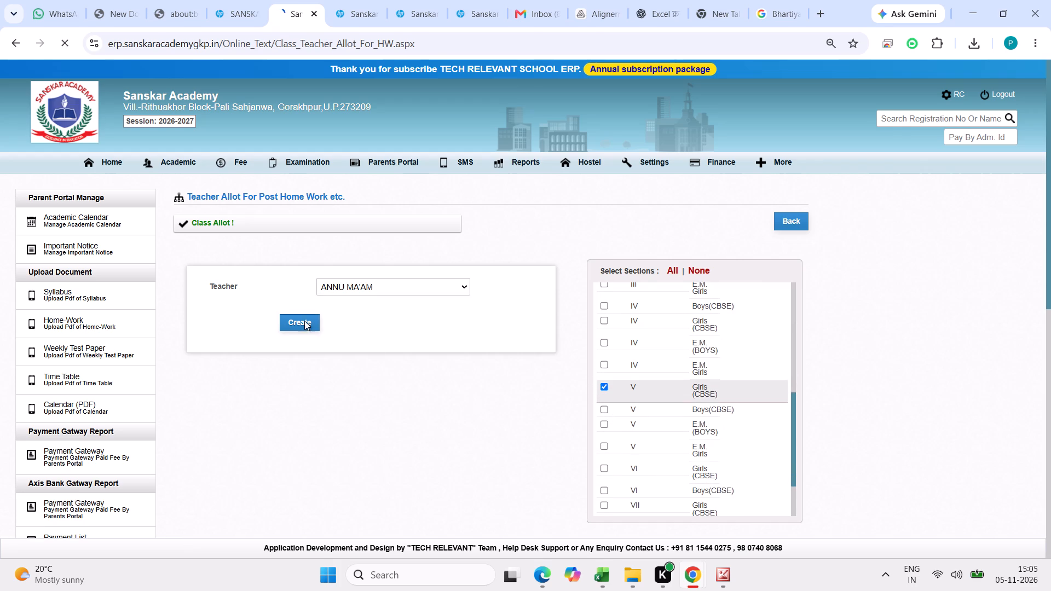